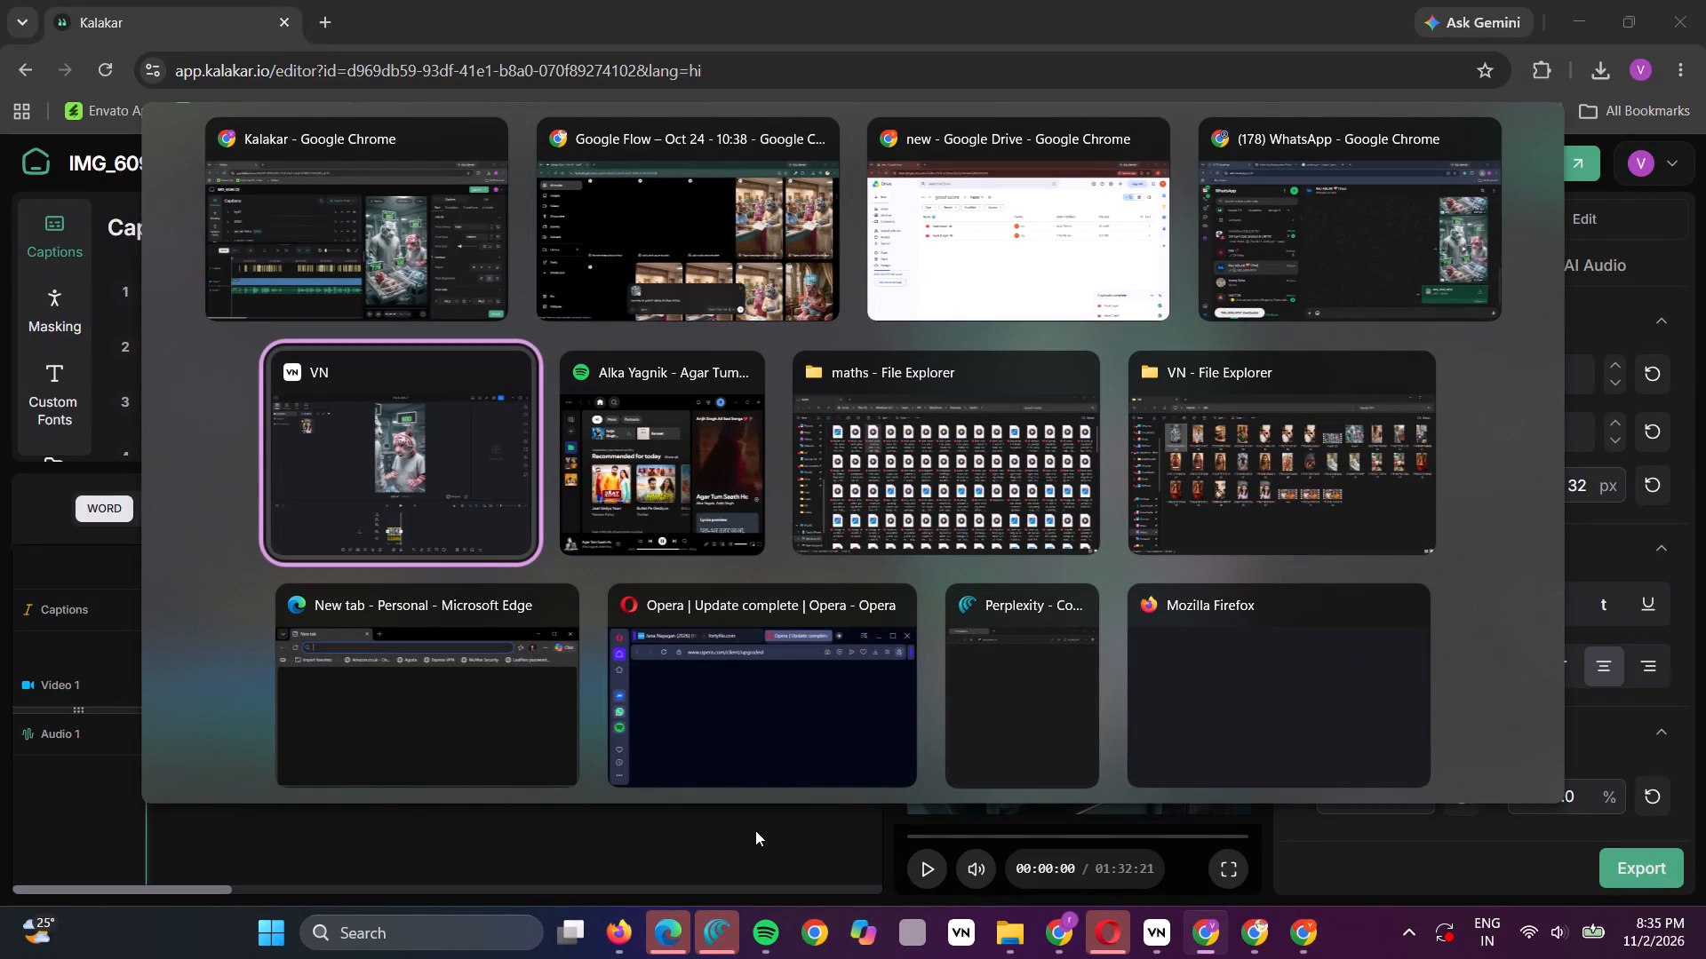
Toggle playback of the song in Spotify and return to the Kalakar editor.
key(space)
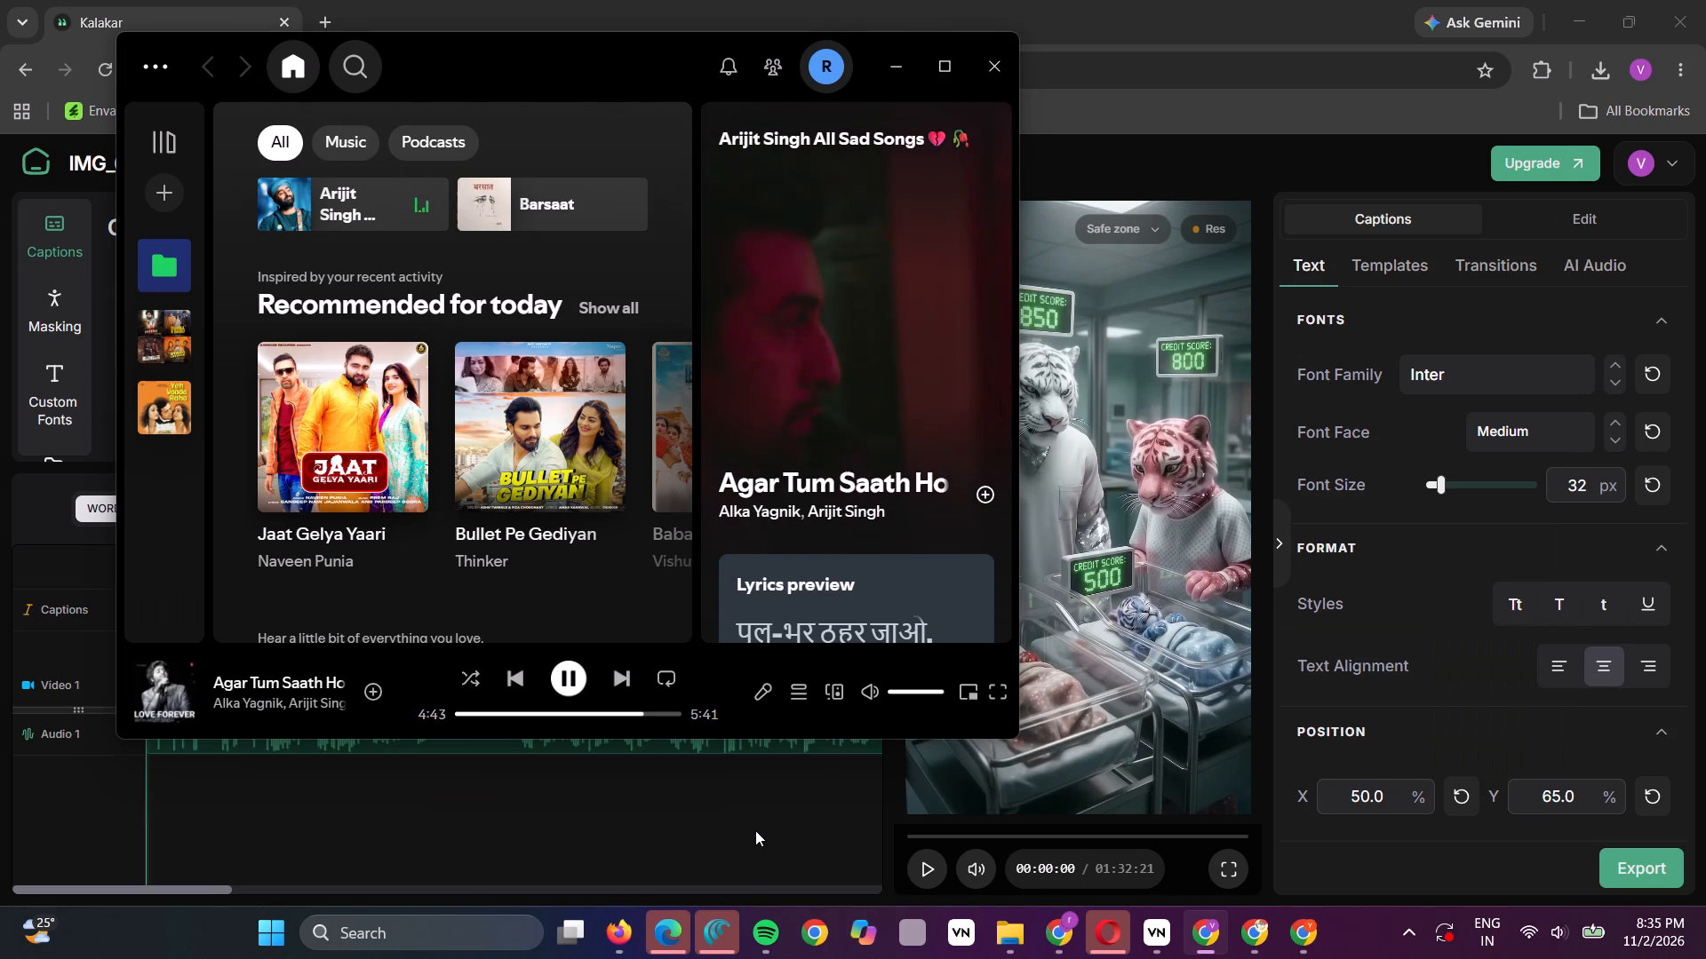
click(666, 873)
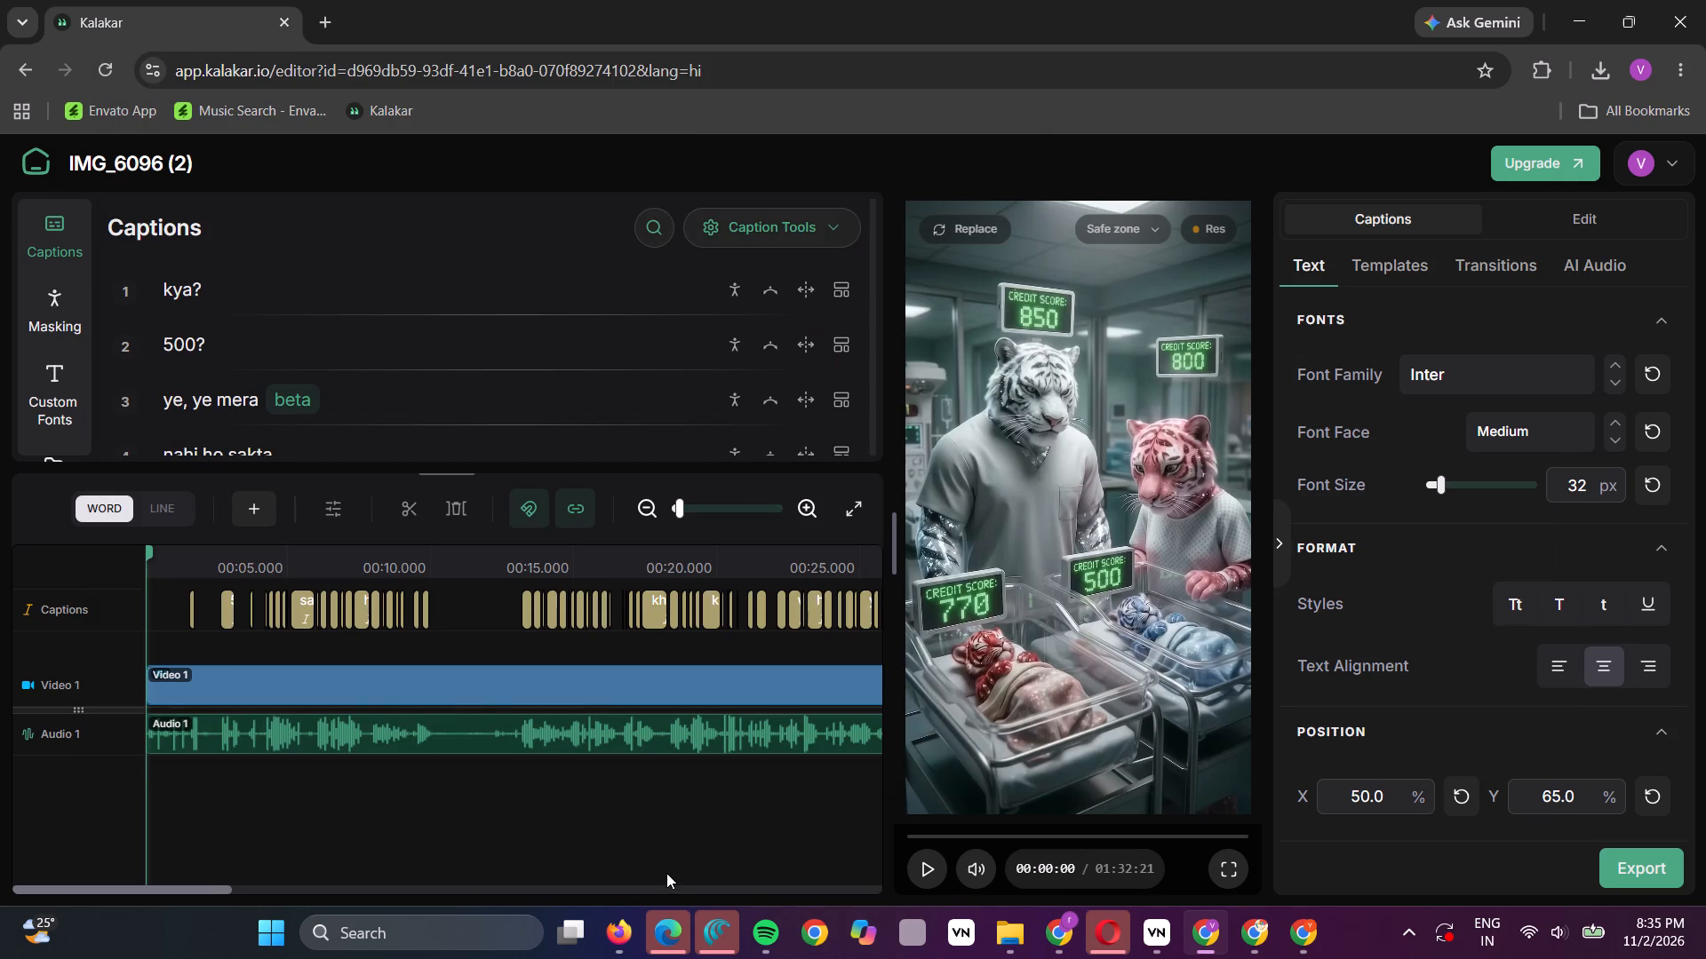
Merge the first three captions into one line reading "kya? 500? ye, ye mera beta".
click(303, 398)
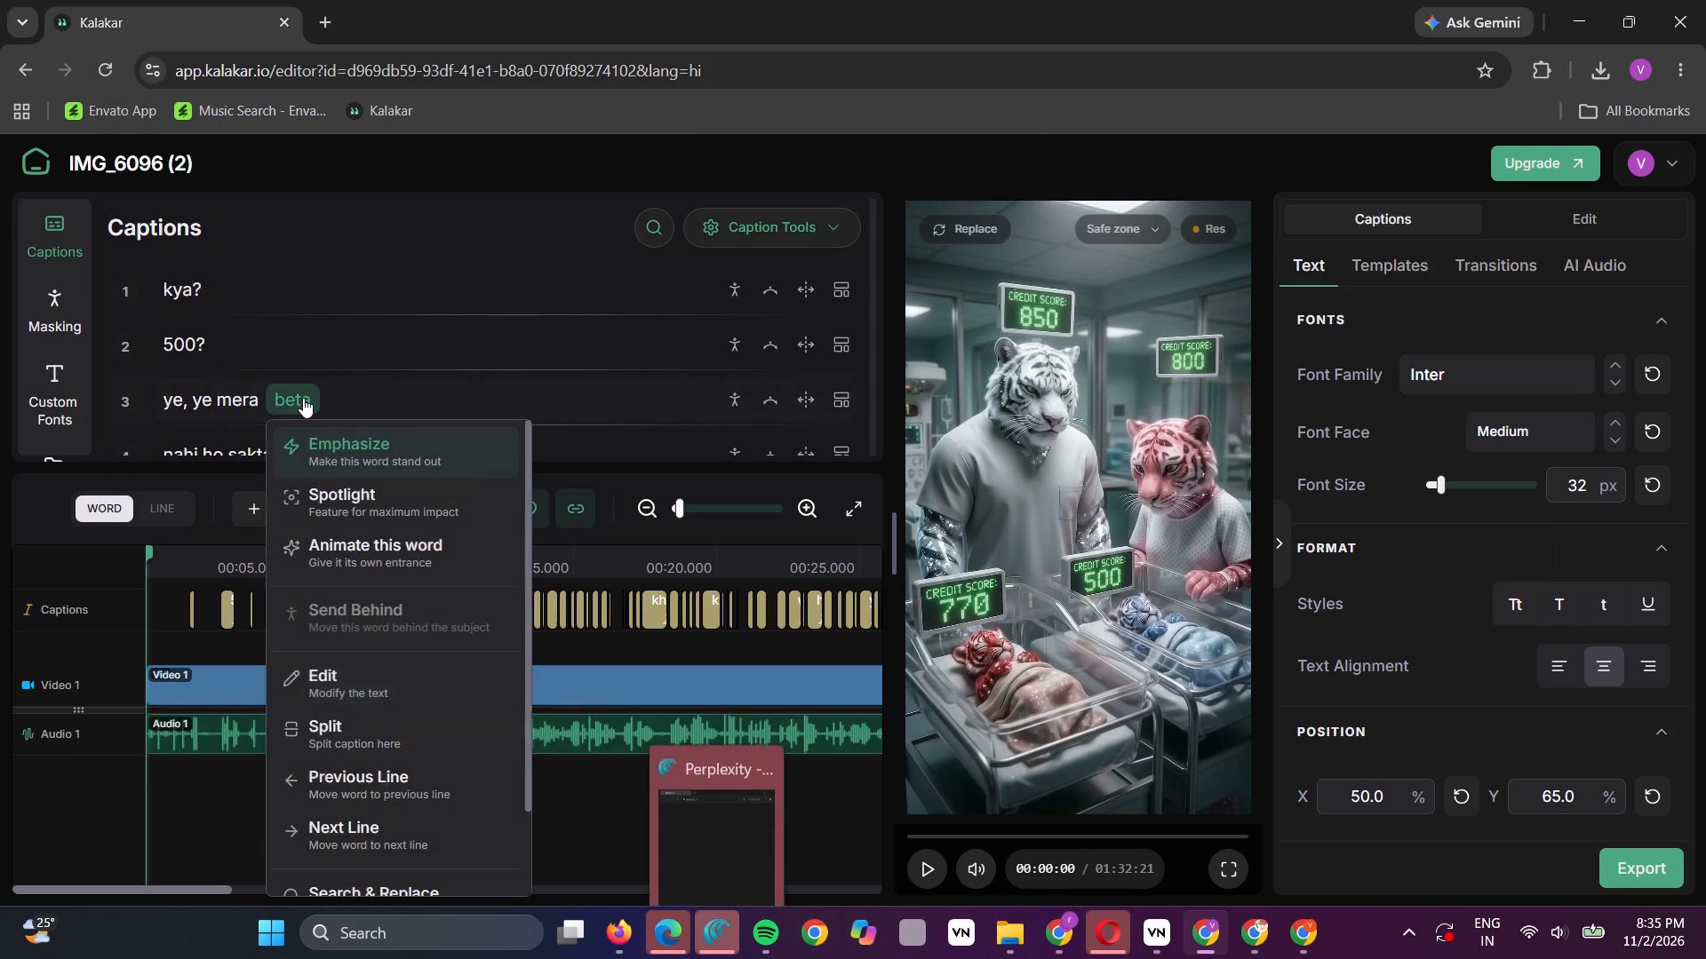
click(371, 770)
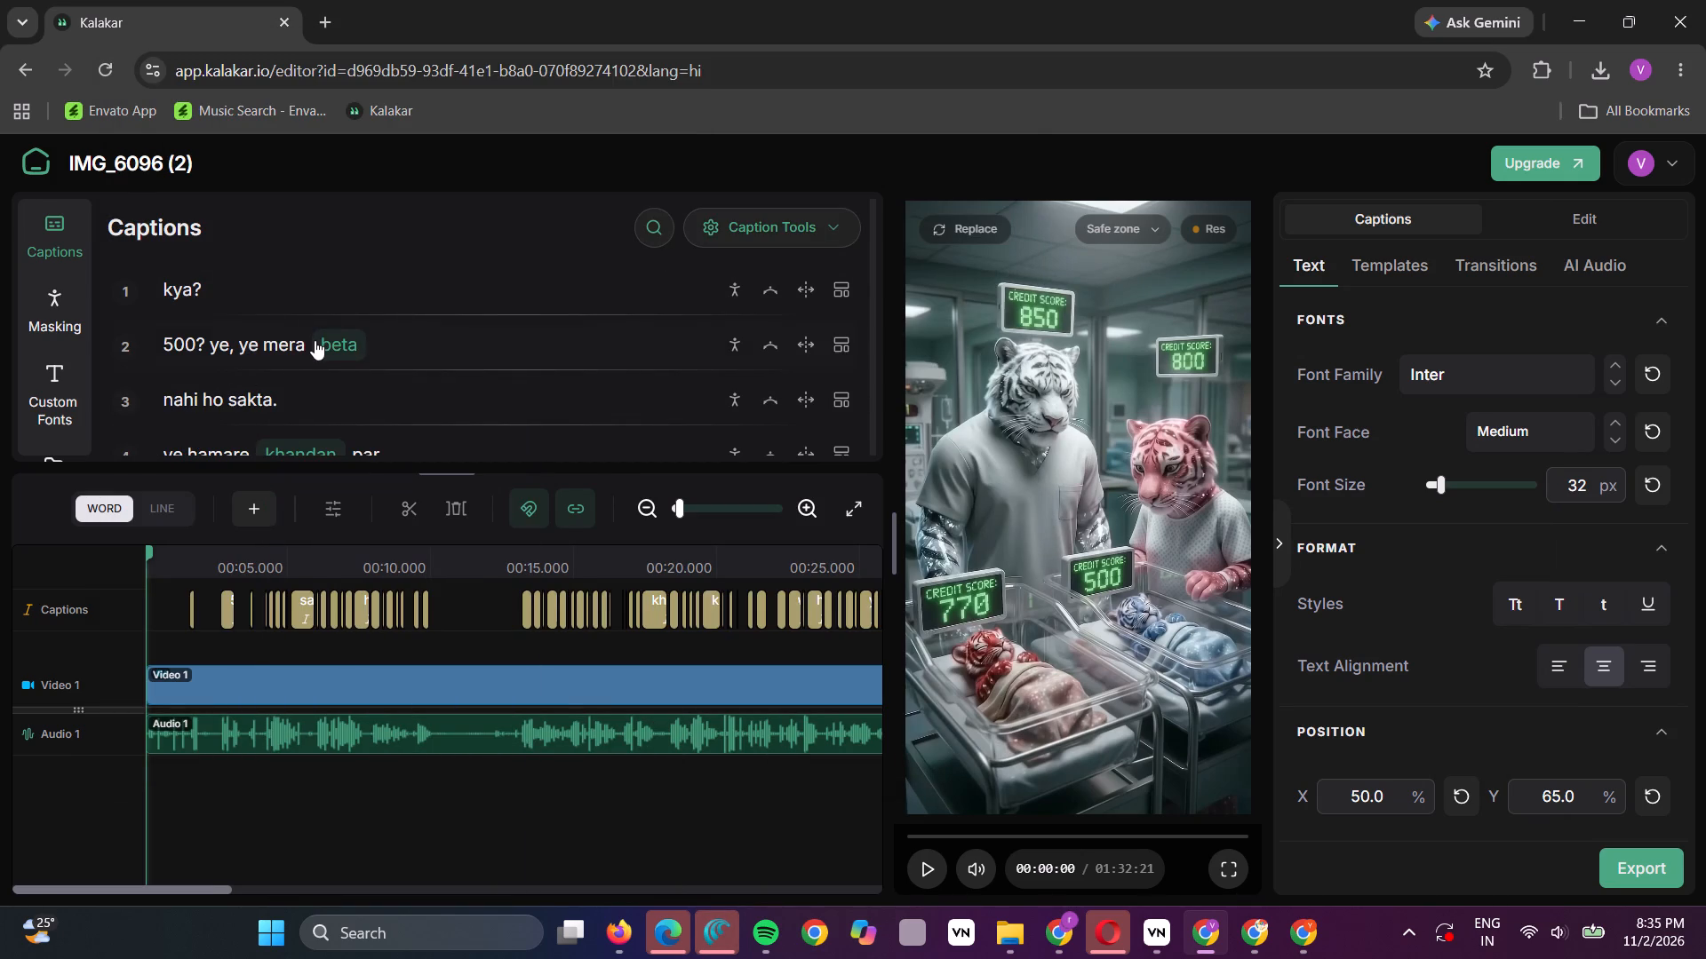
click(321, 342)
click(401, 717)
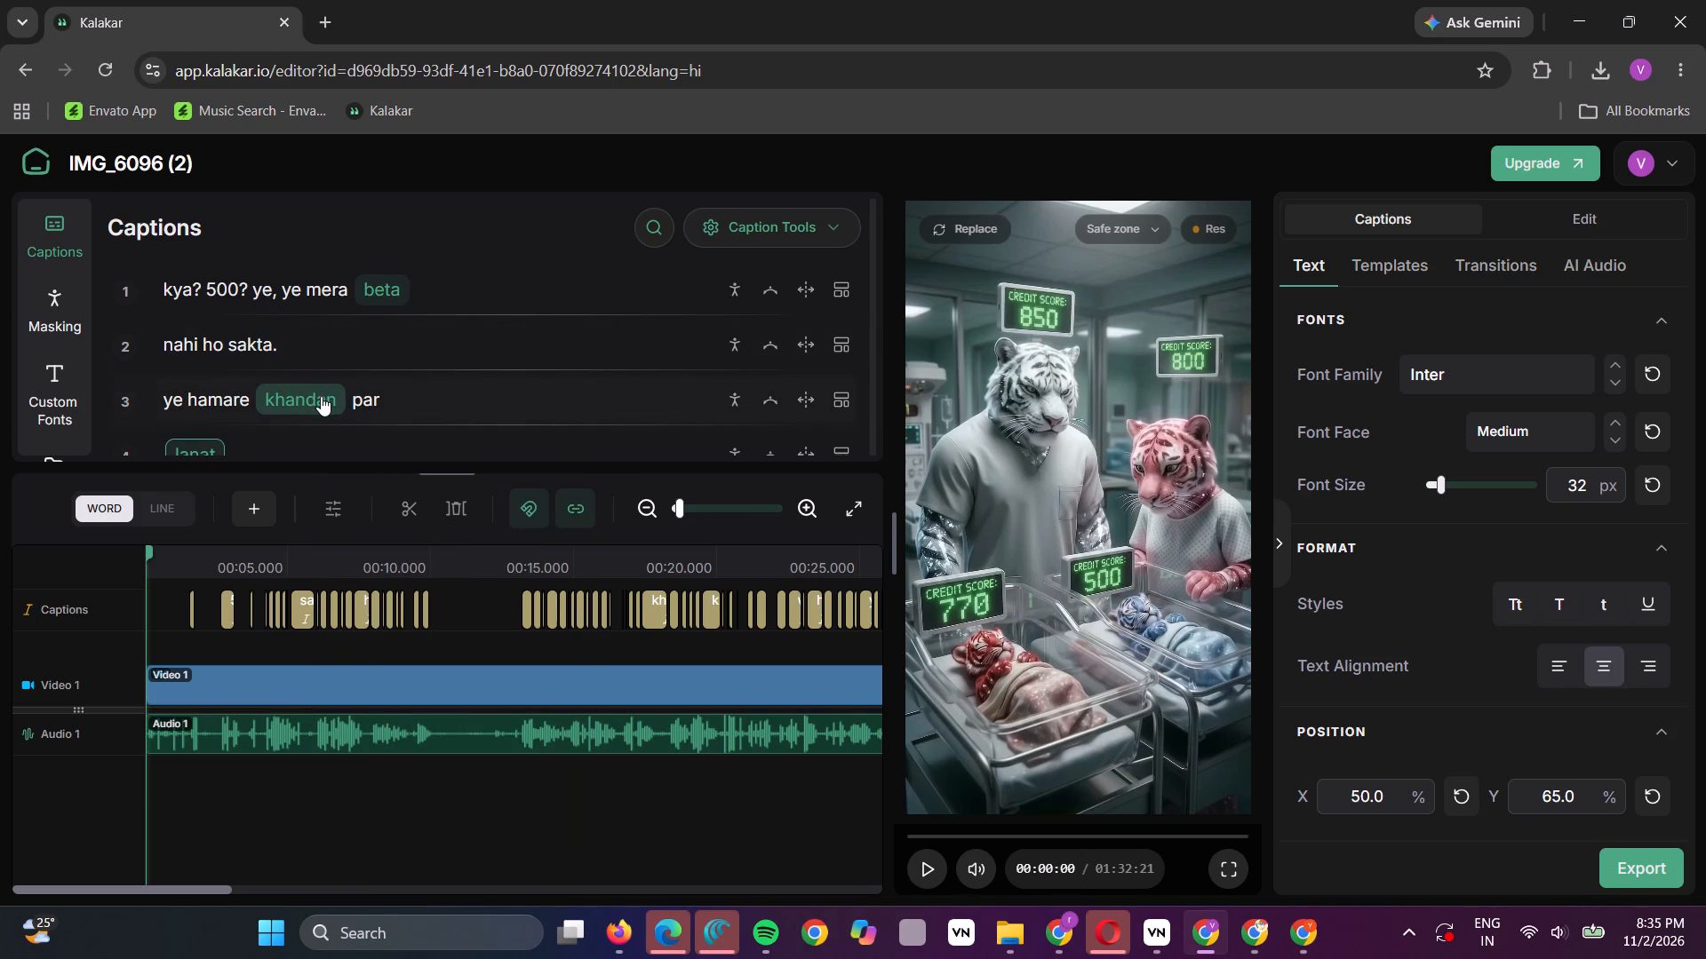
Join "ye hamare" to "nahi ho sakta." in caption 2, leaving "khandan par" as caption 3.
click(322, 396)
click(390, 772)
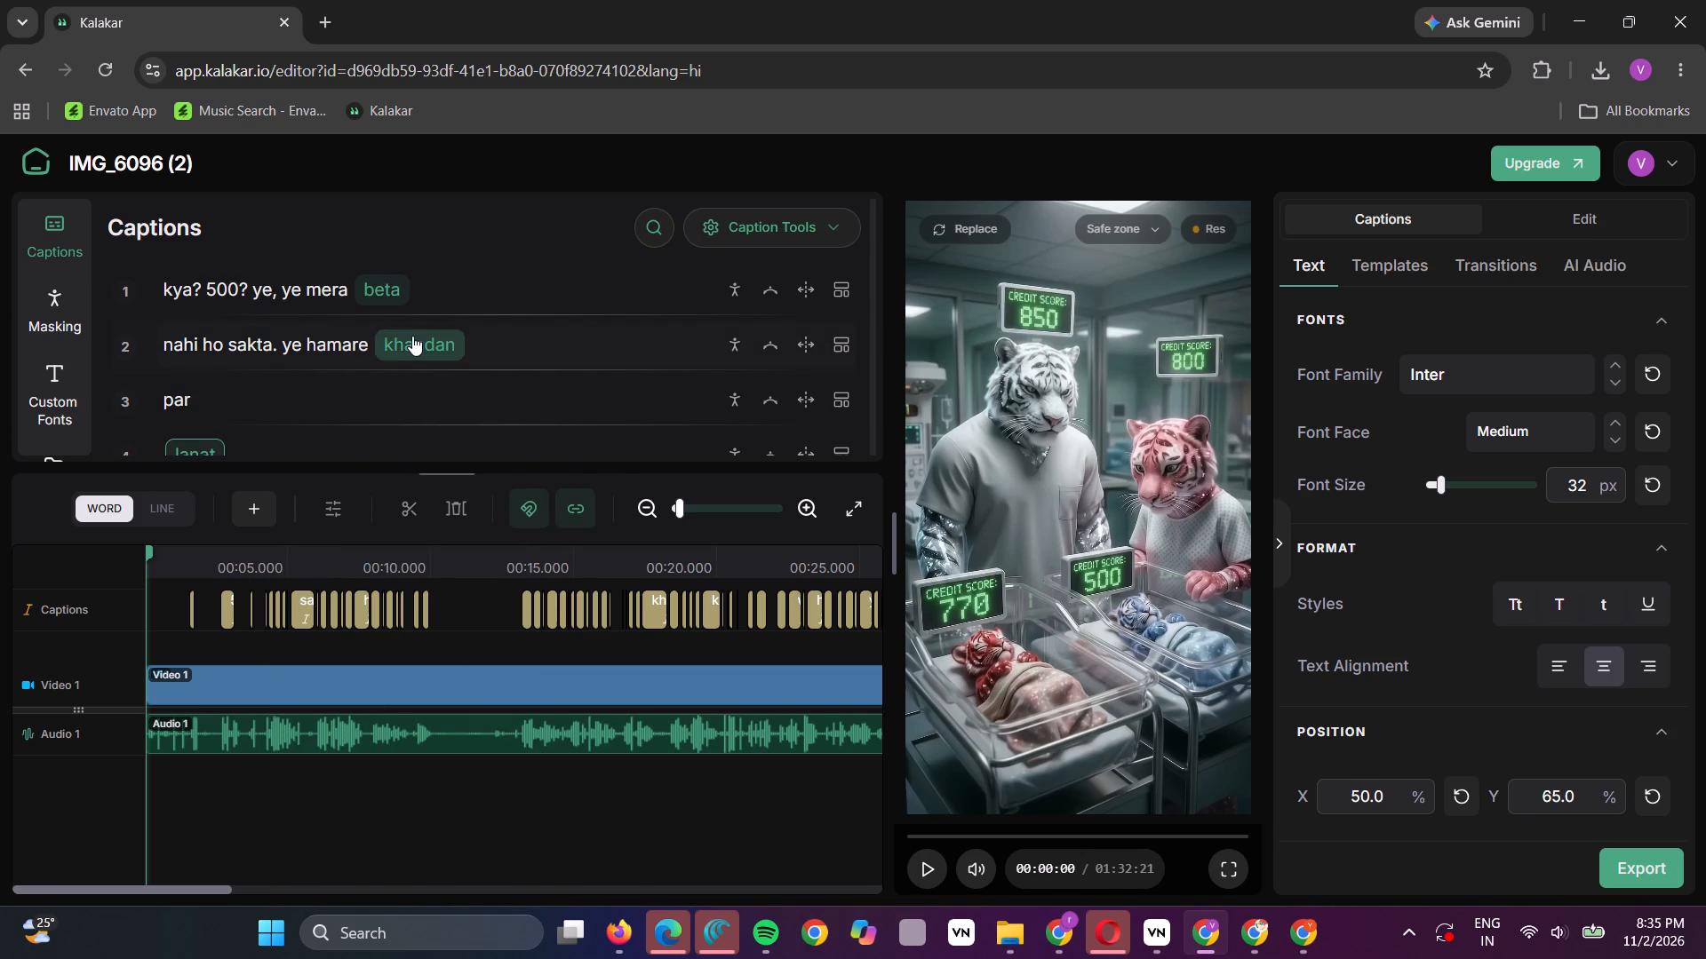
click(411, 338)
click(442, 784)
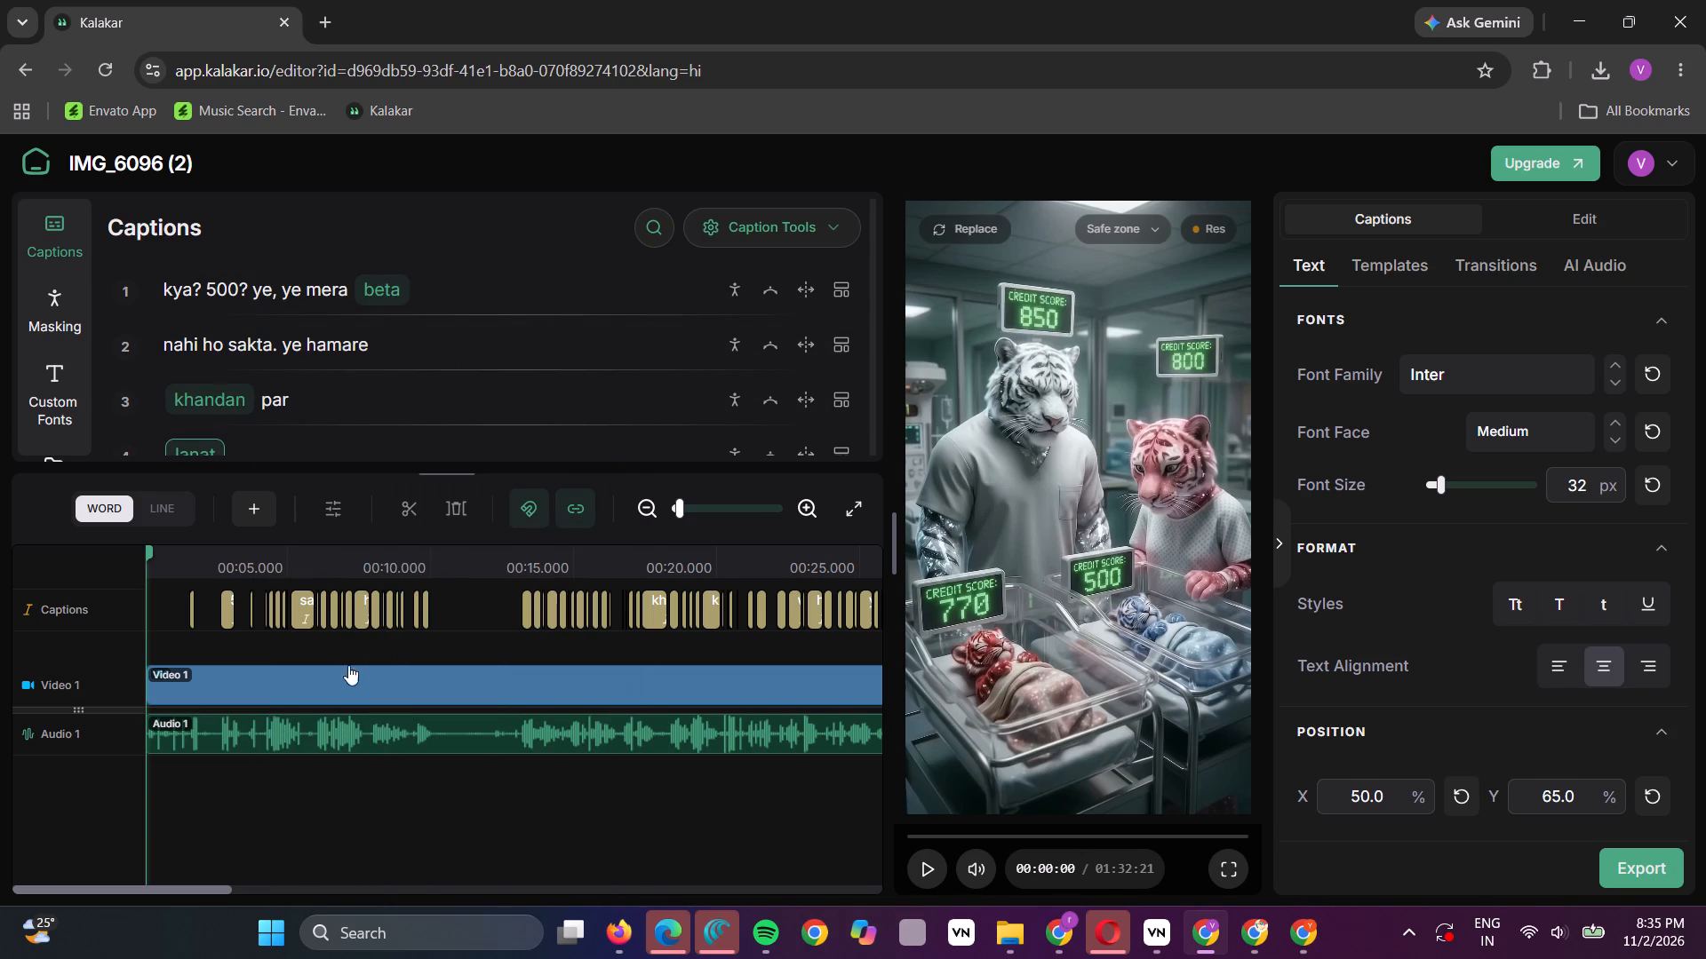
Bring "lanat" and "hai." together with "khandan par" so caption 3 reads "khandan par lanat hai.".
click(200, 442)
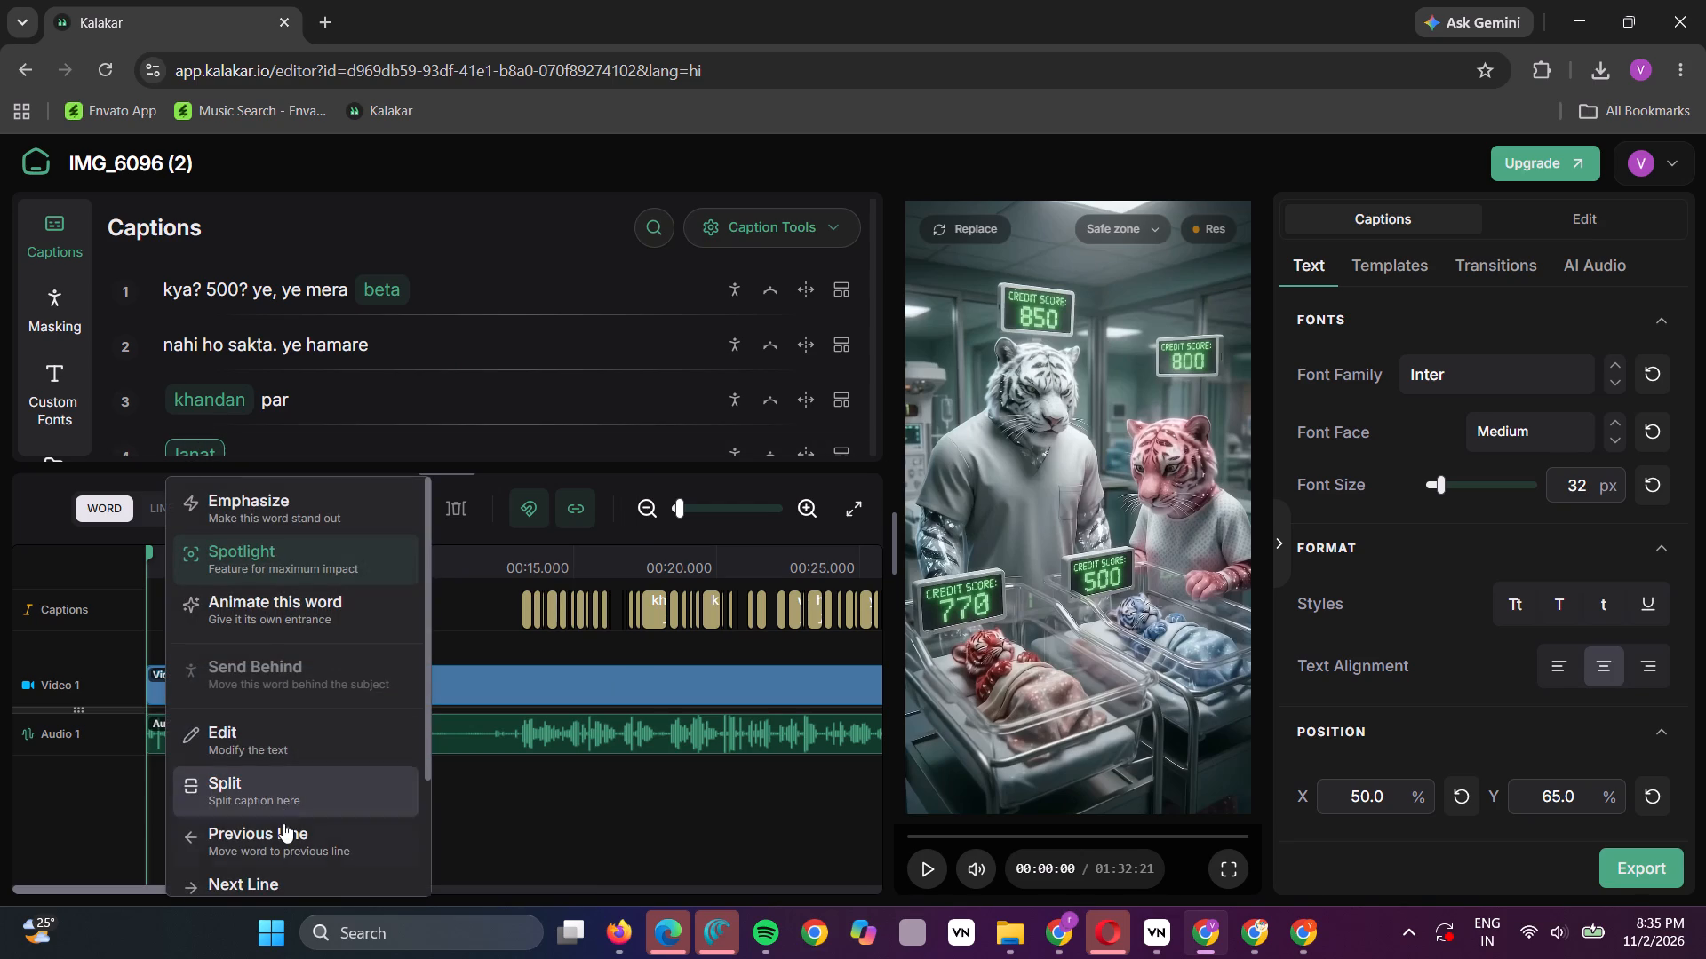
click(283, 823)
scroll(394, 359, down, 1)
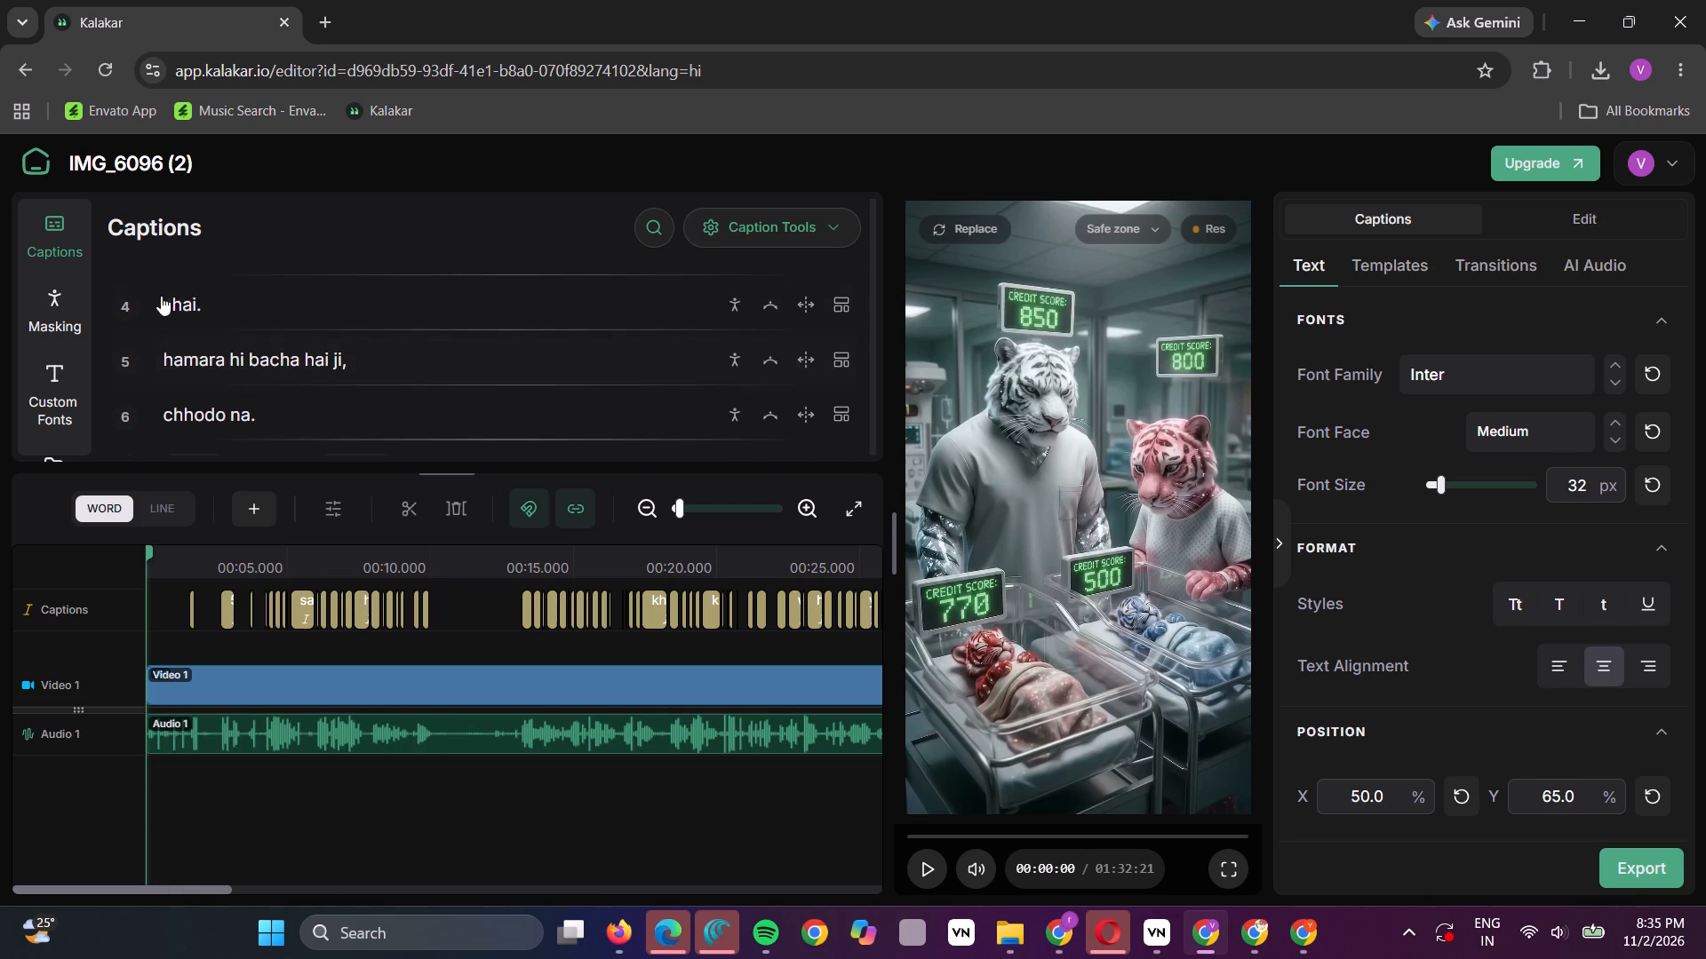
click(174, 298)
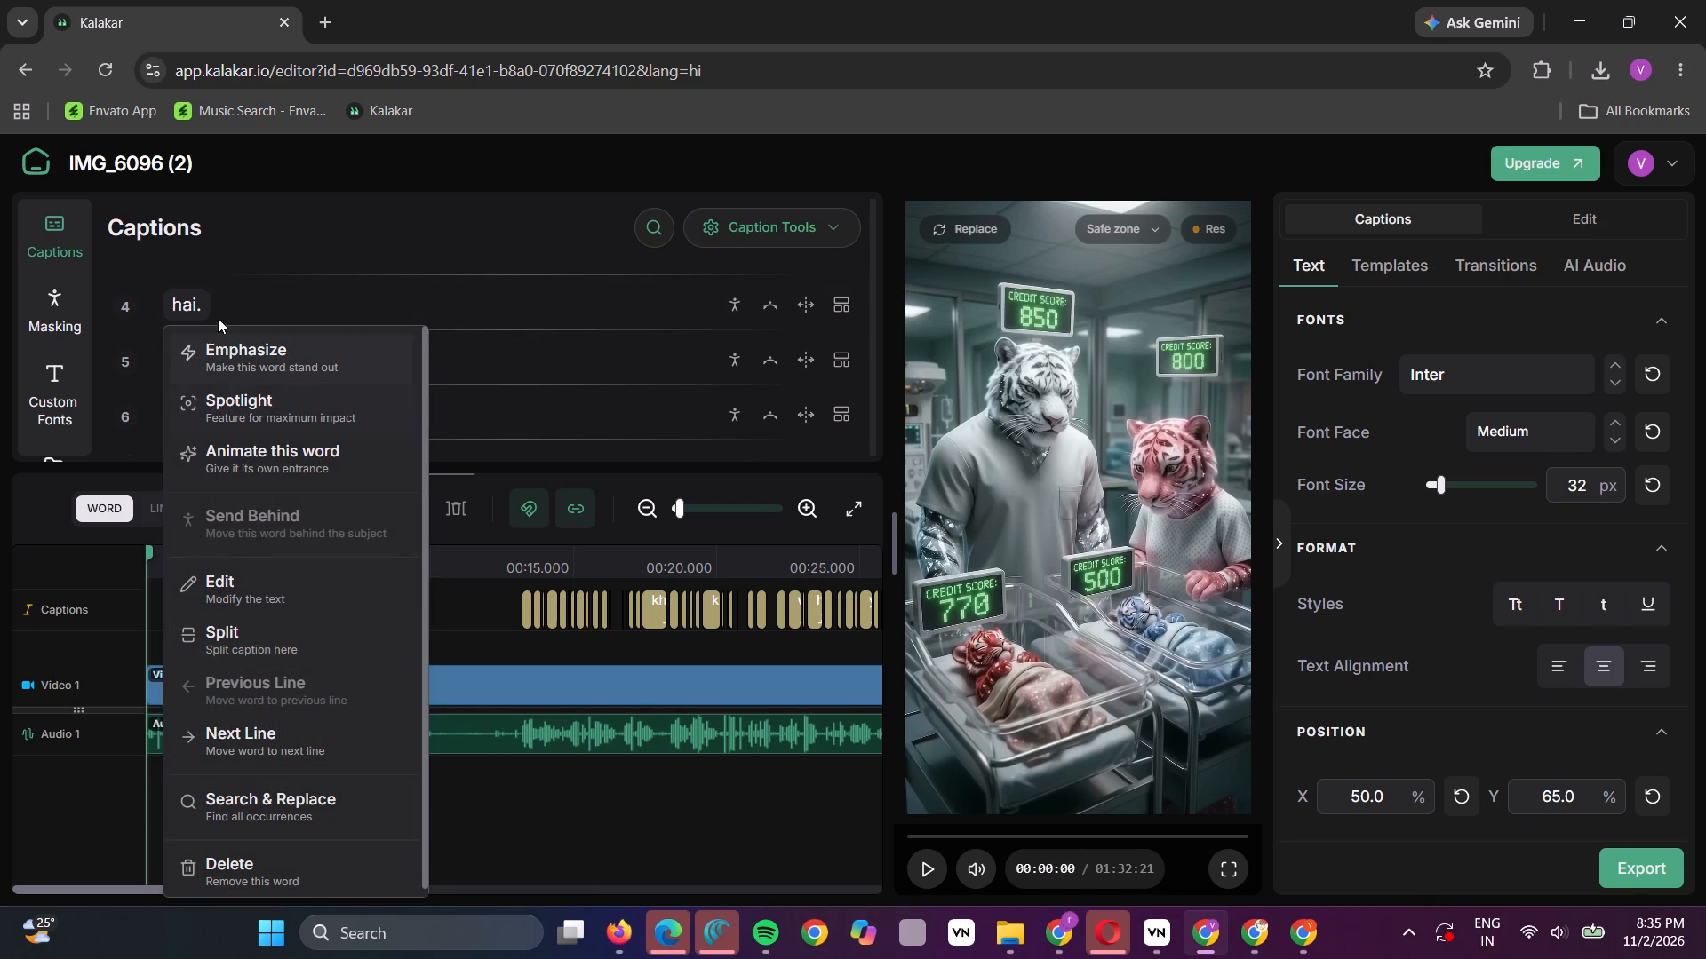
click(254, 289)
scroll(267, 321, up, 1)
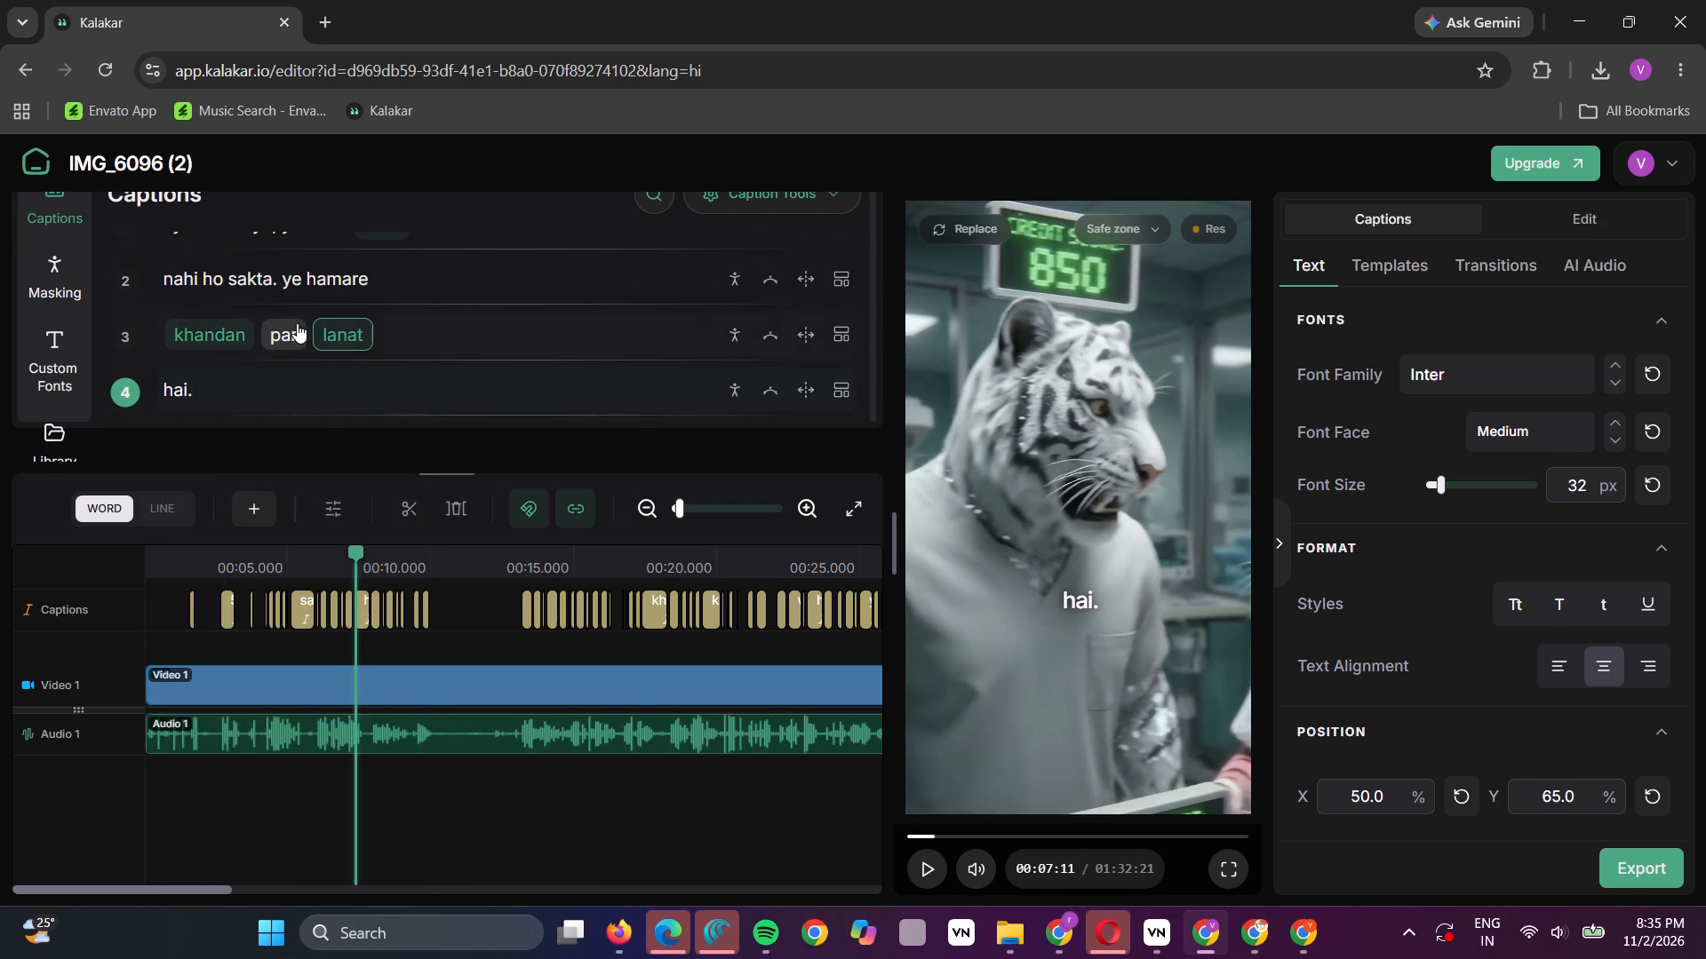
click(207, 334)
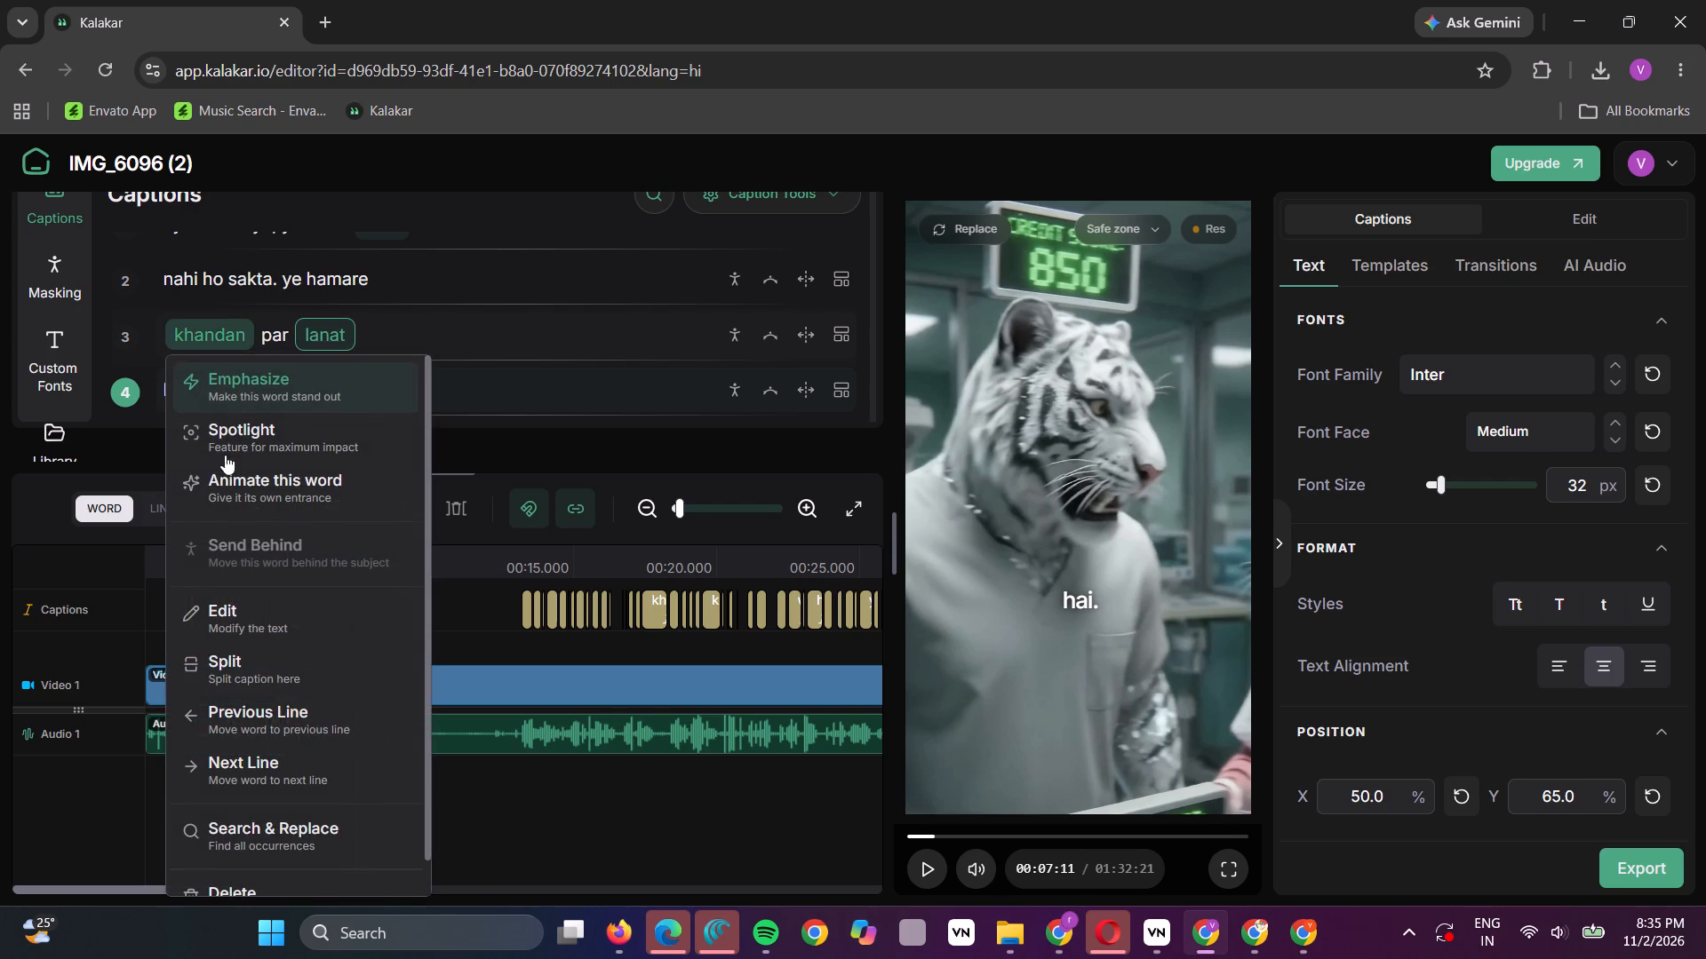
click(281, 764)
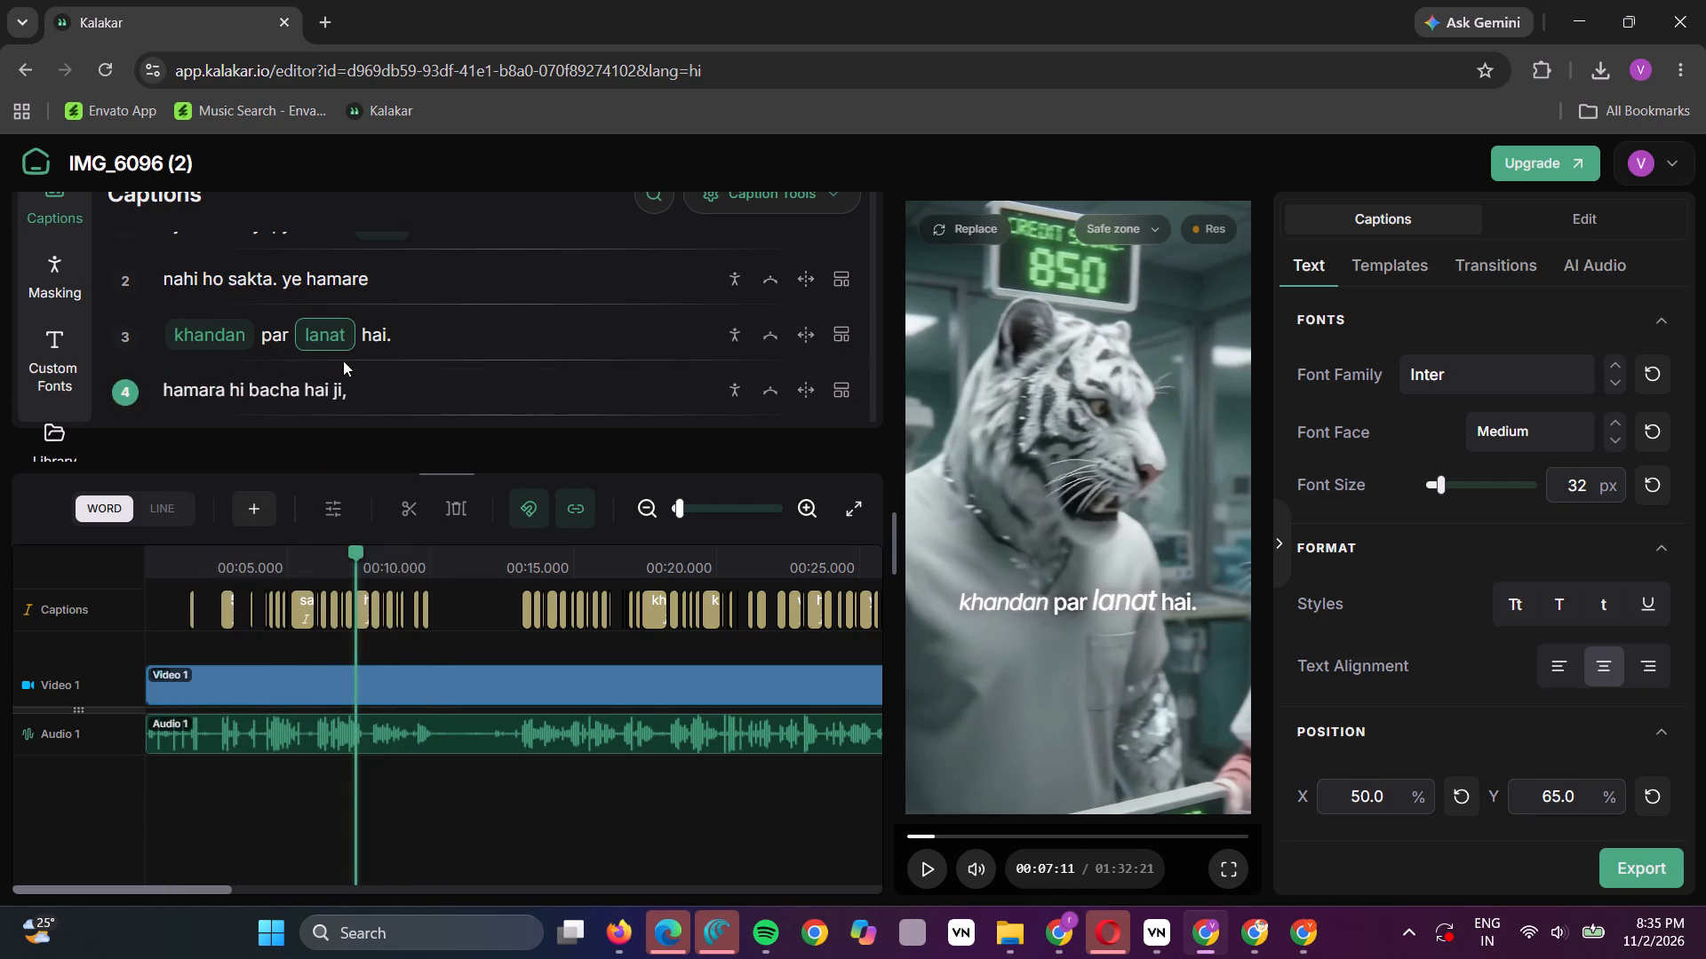
Move "tera itna kam credit" up to the preceding caption so it reads "khani hai. tera itna kam credit".
scroll(348, 329, down, 1)
click(347, 396)
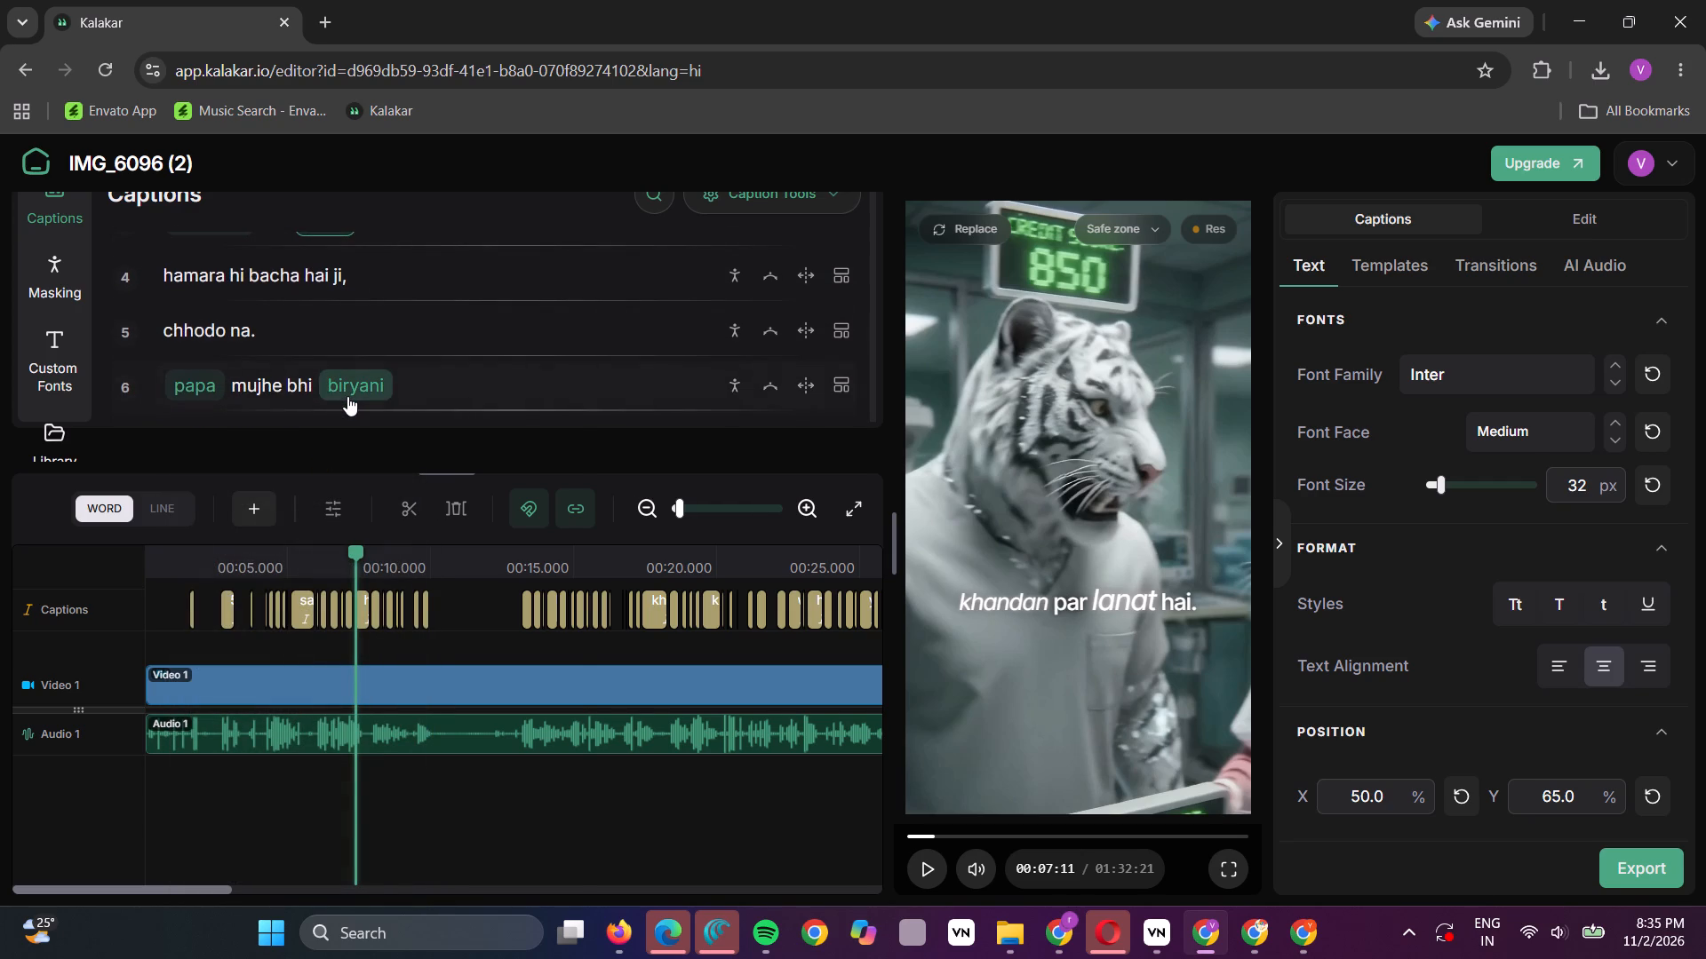
click(319, 352)
scroll(319, 352, down, 1)
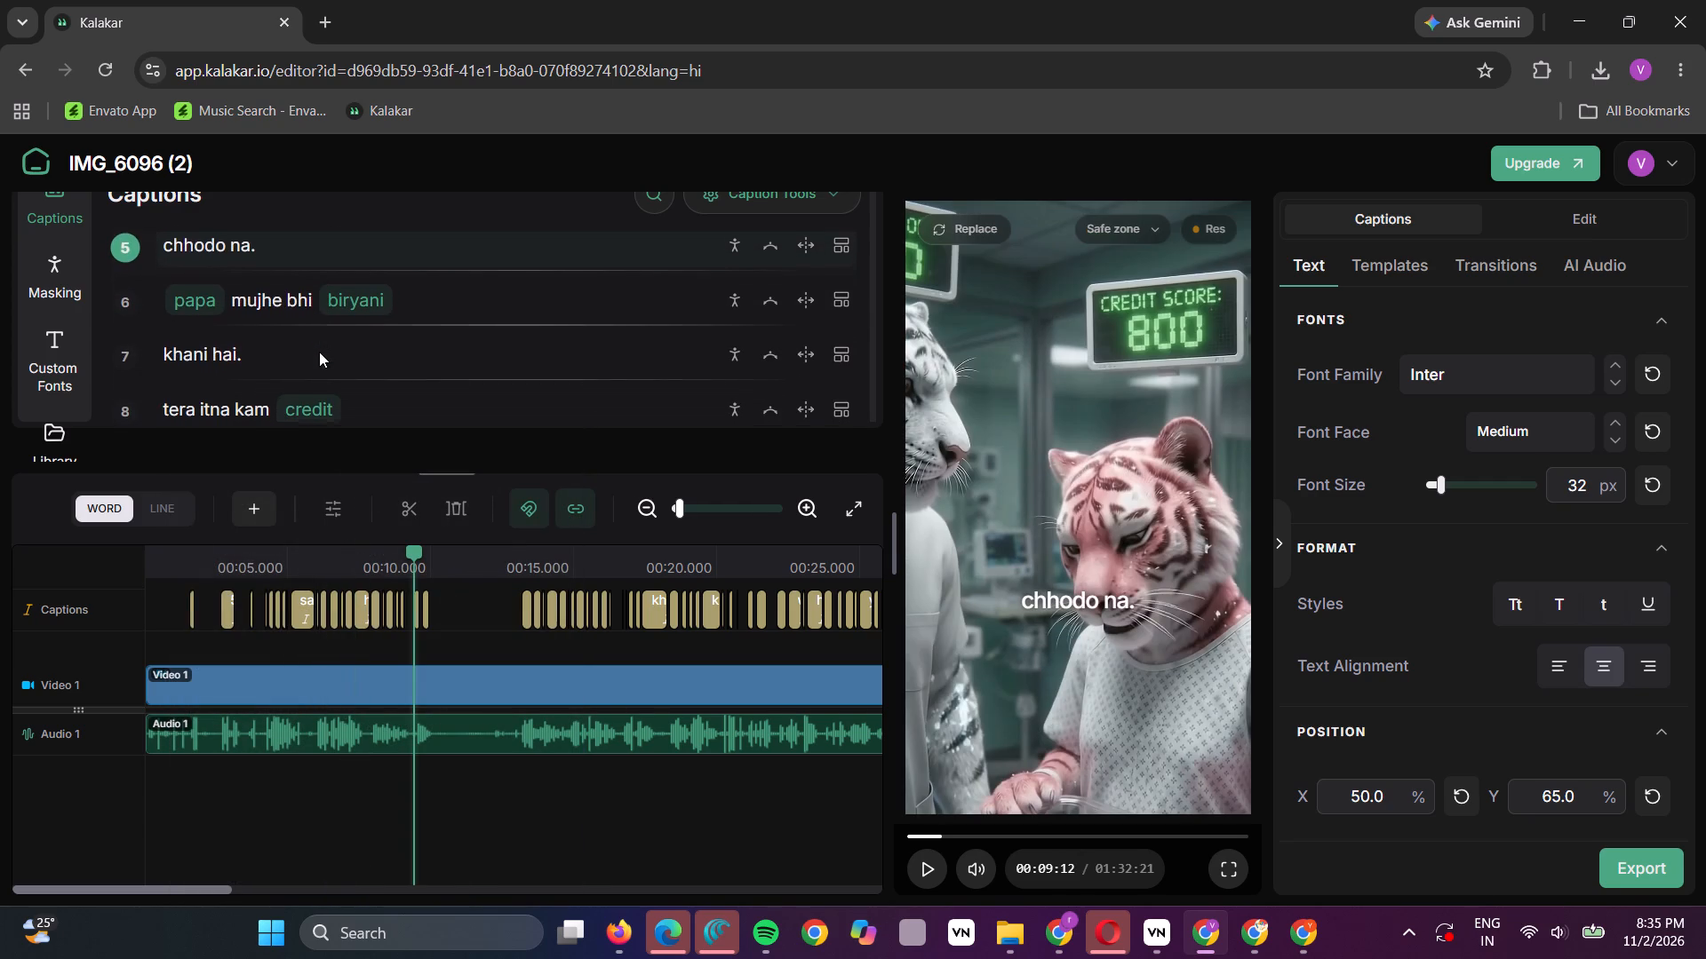
scroll(319, 352, down, 1)
click(287, 406)
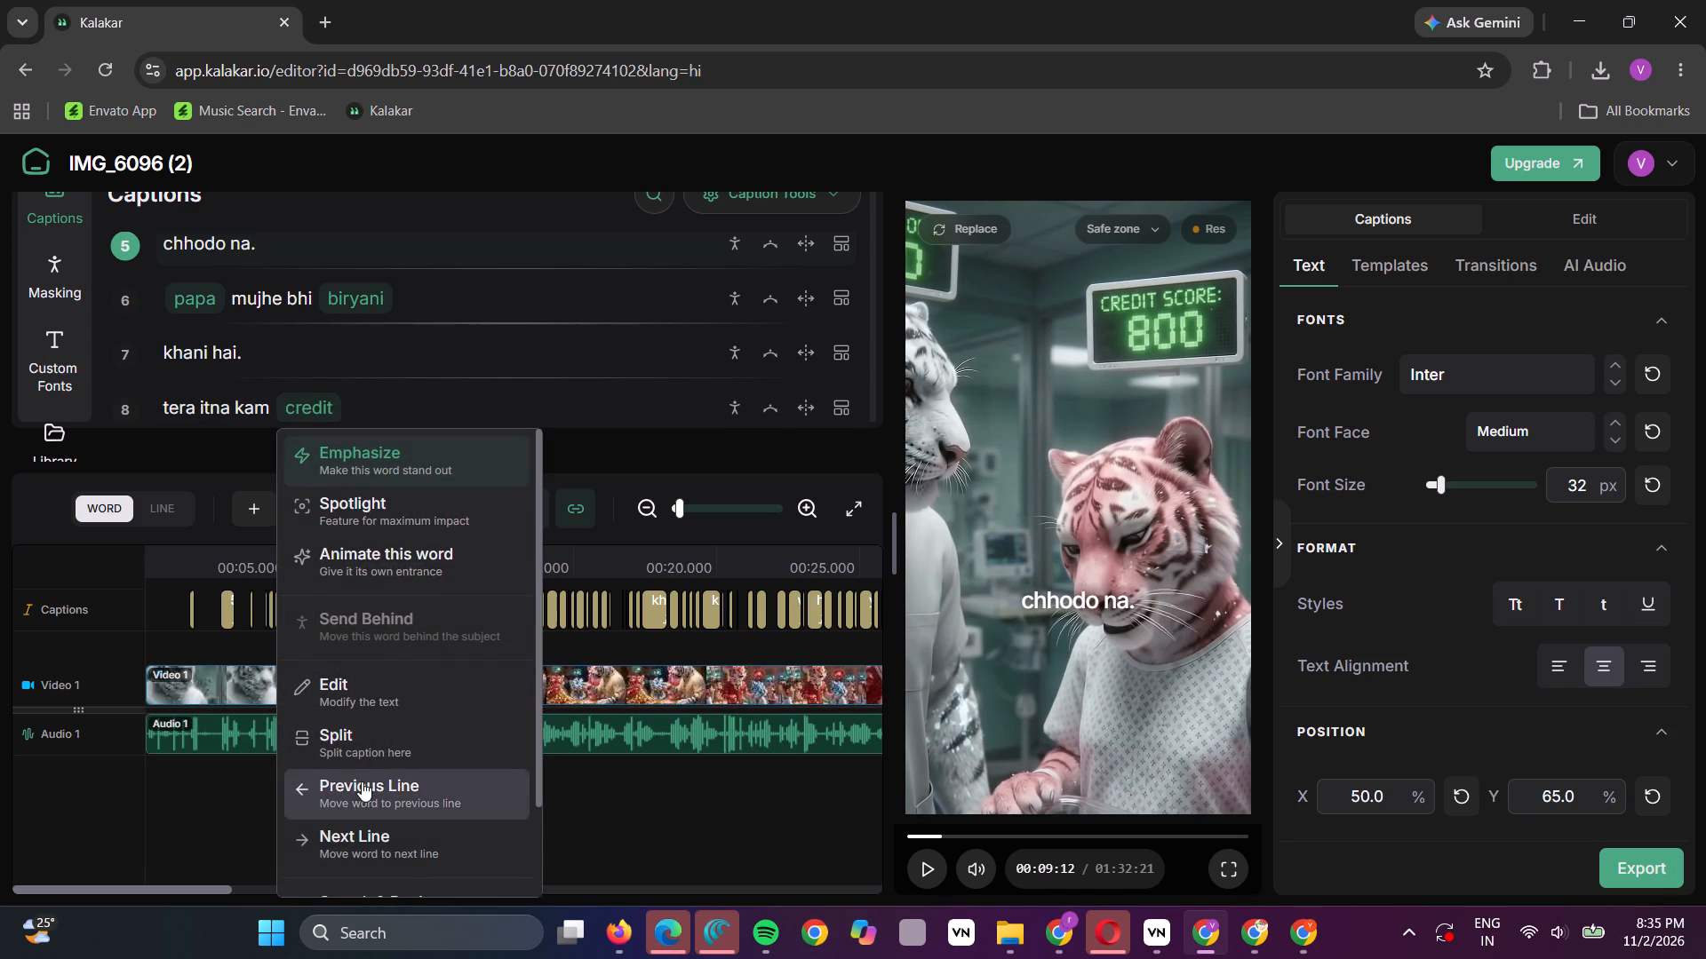
click(362, 781)
Merge captions to form the lines "score hai, tu to bas yahi khayega." and "biryani sirf mera beta khayega.".
scroll(353, 381, down, 1)
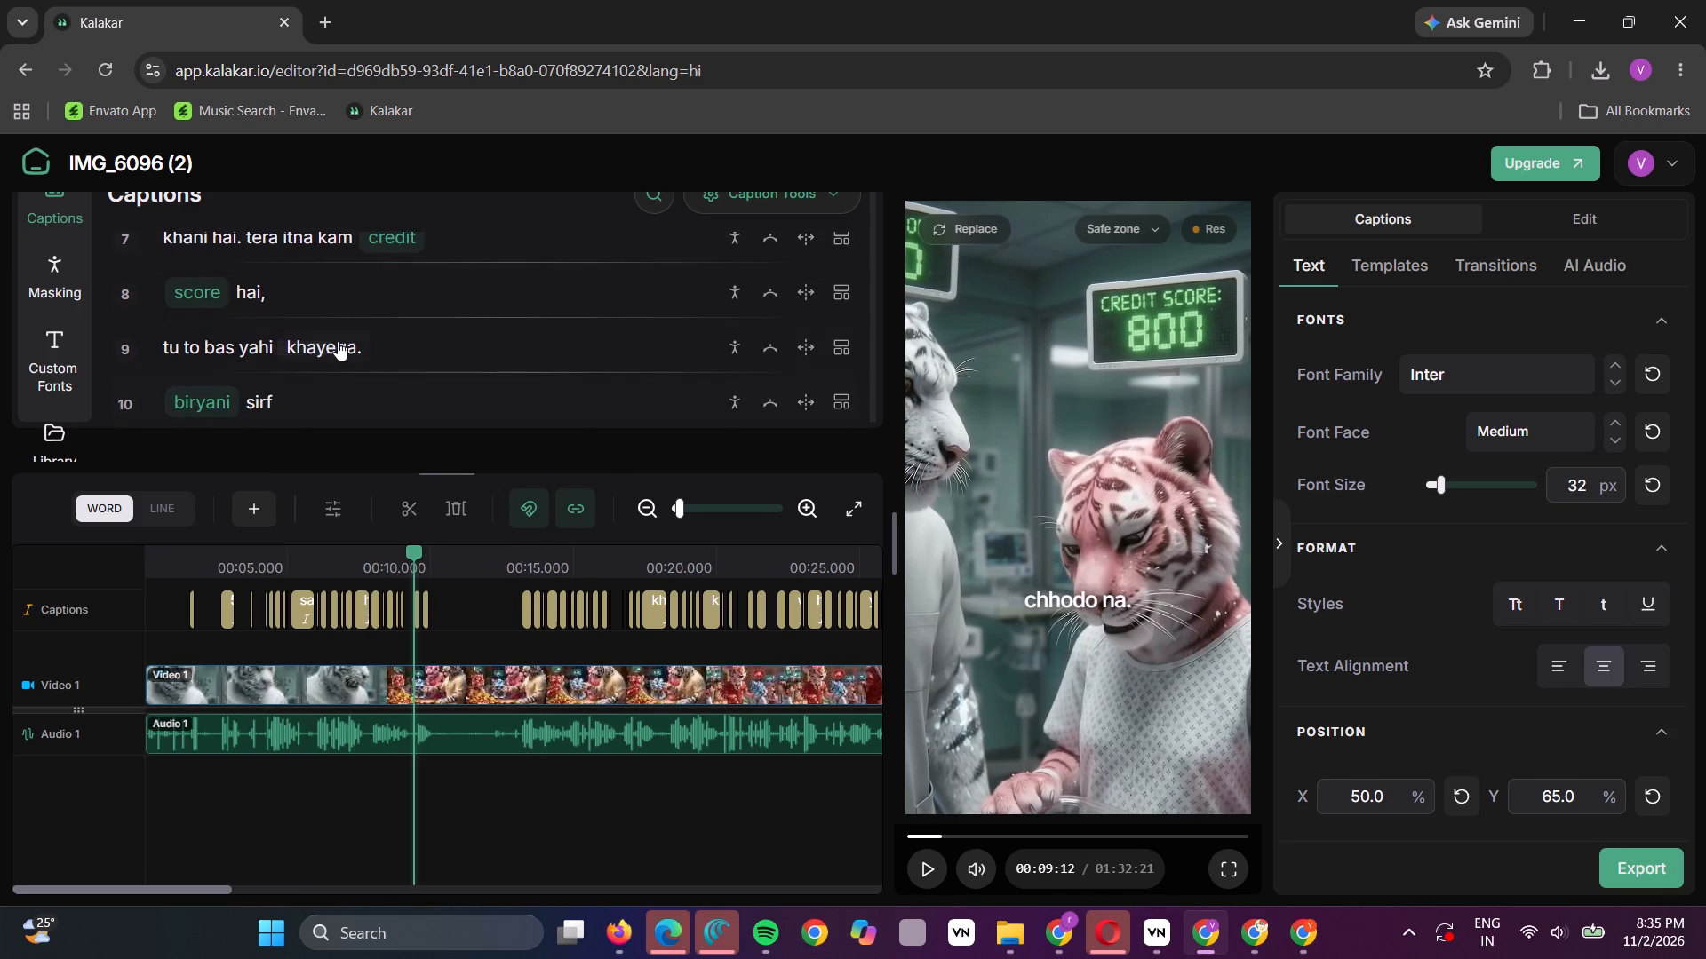
click(337, 340)
click(402, 718)
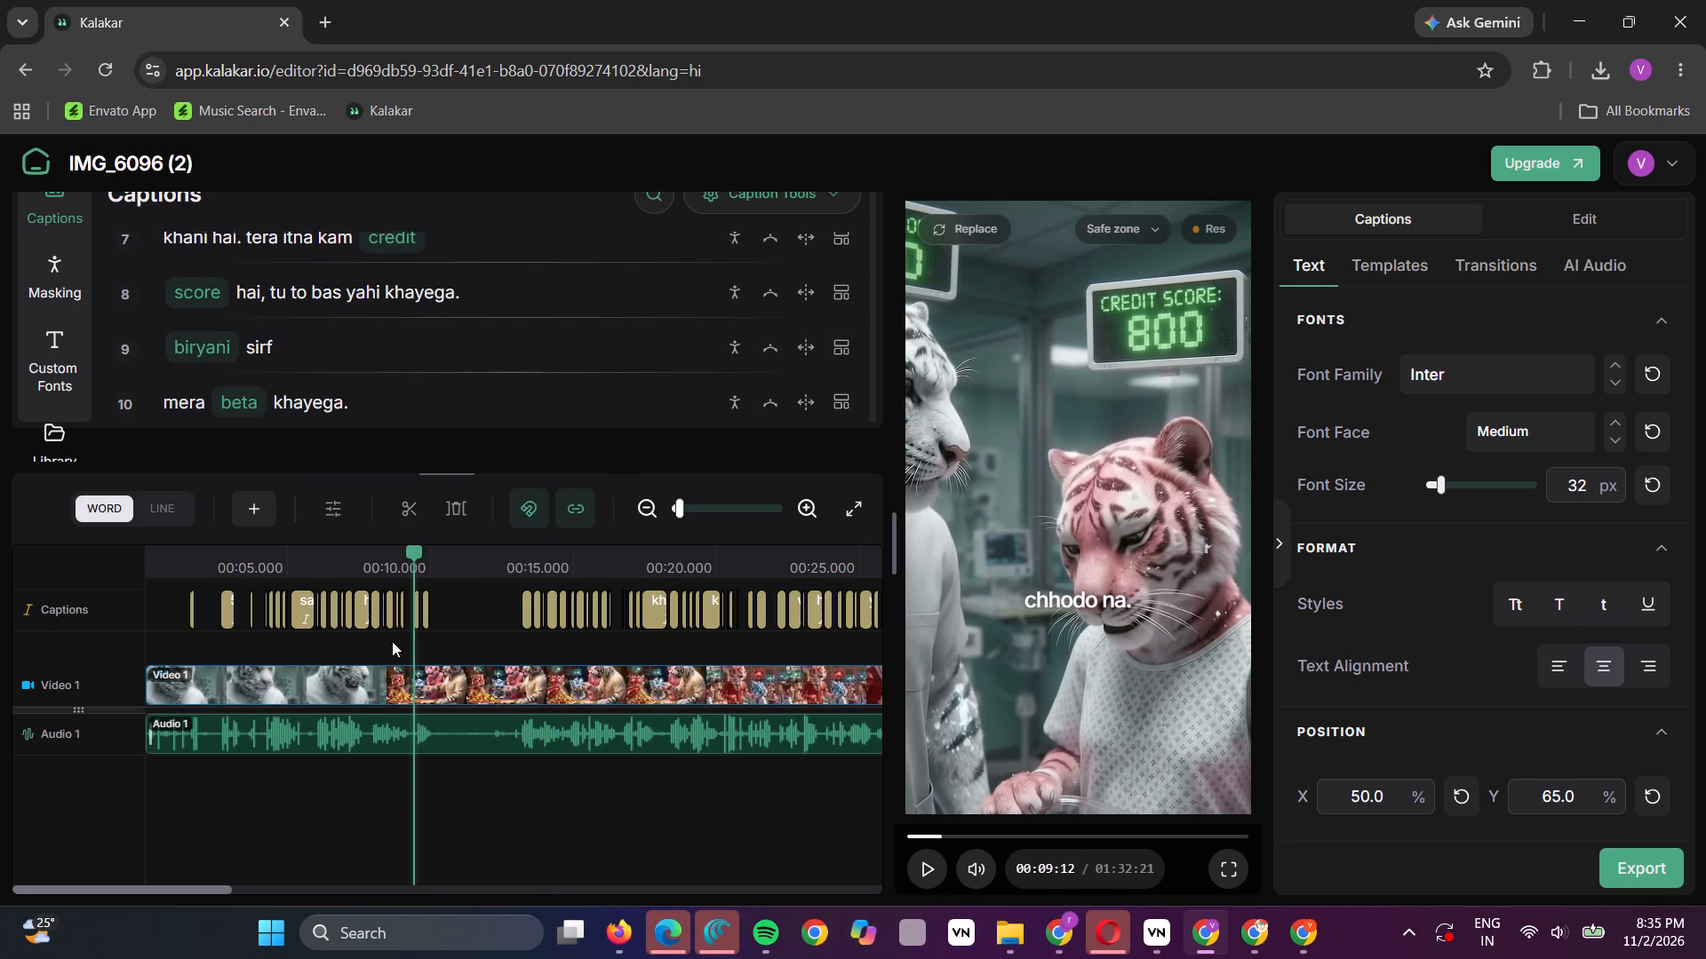
scroll(334, 375, down, 1)
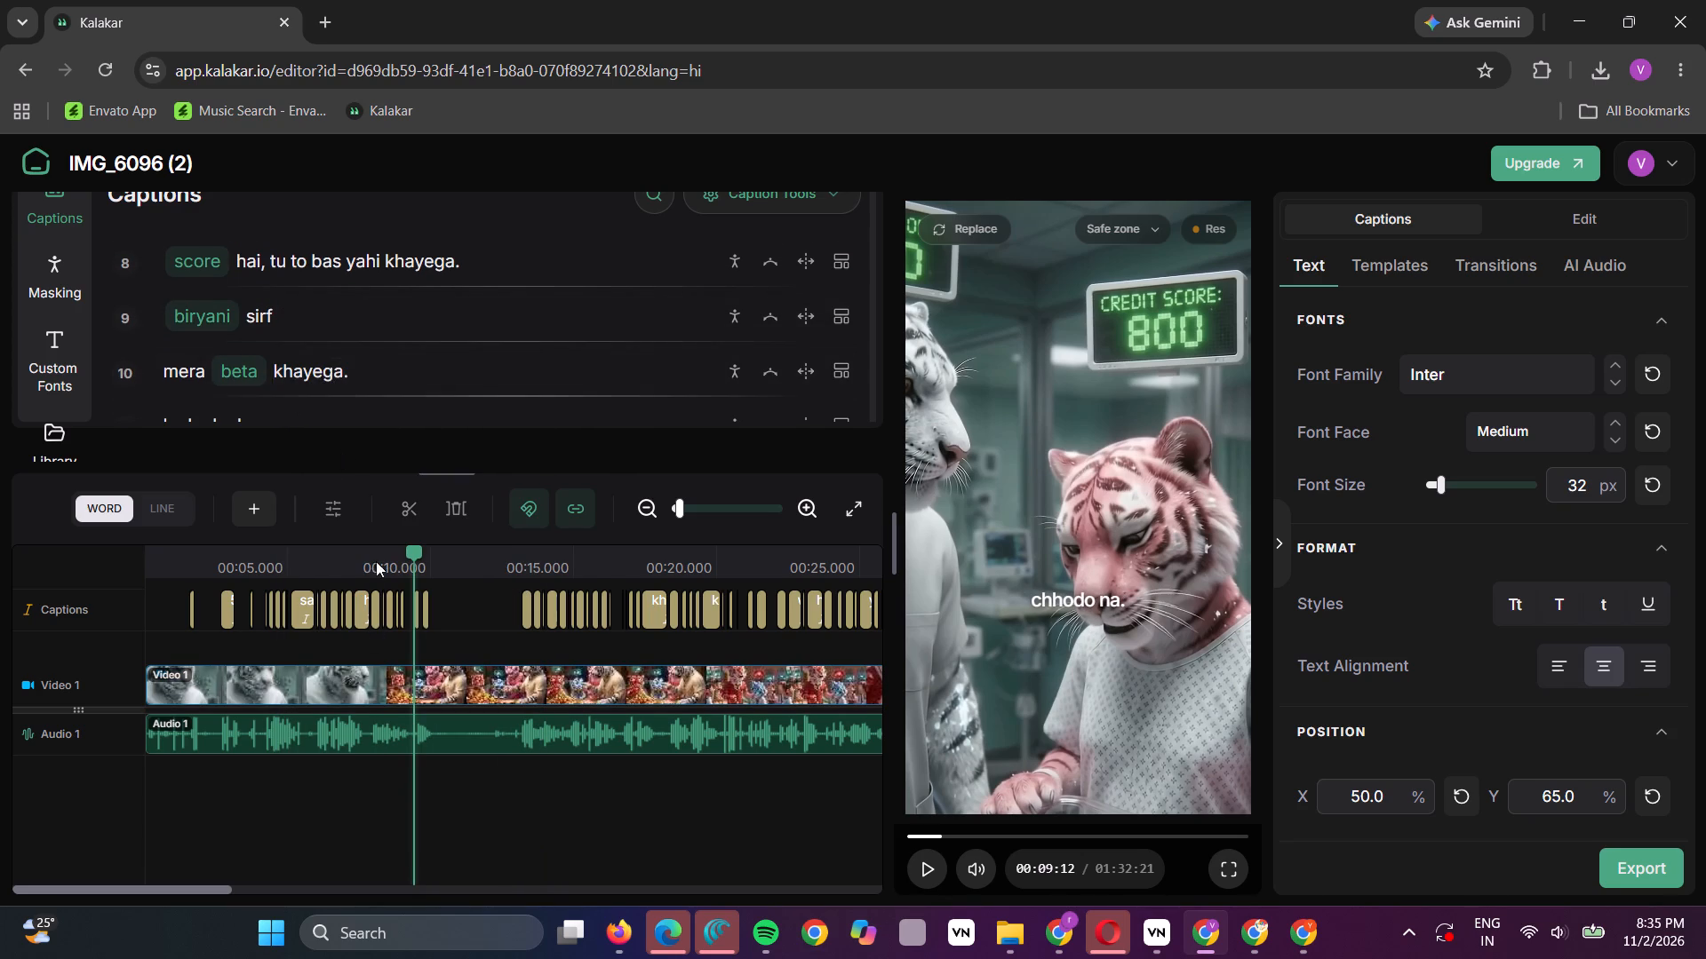
click(328, 377)
click(332, 759)
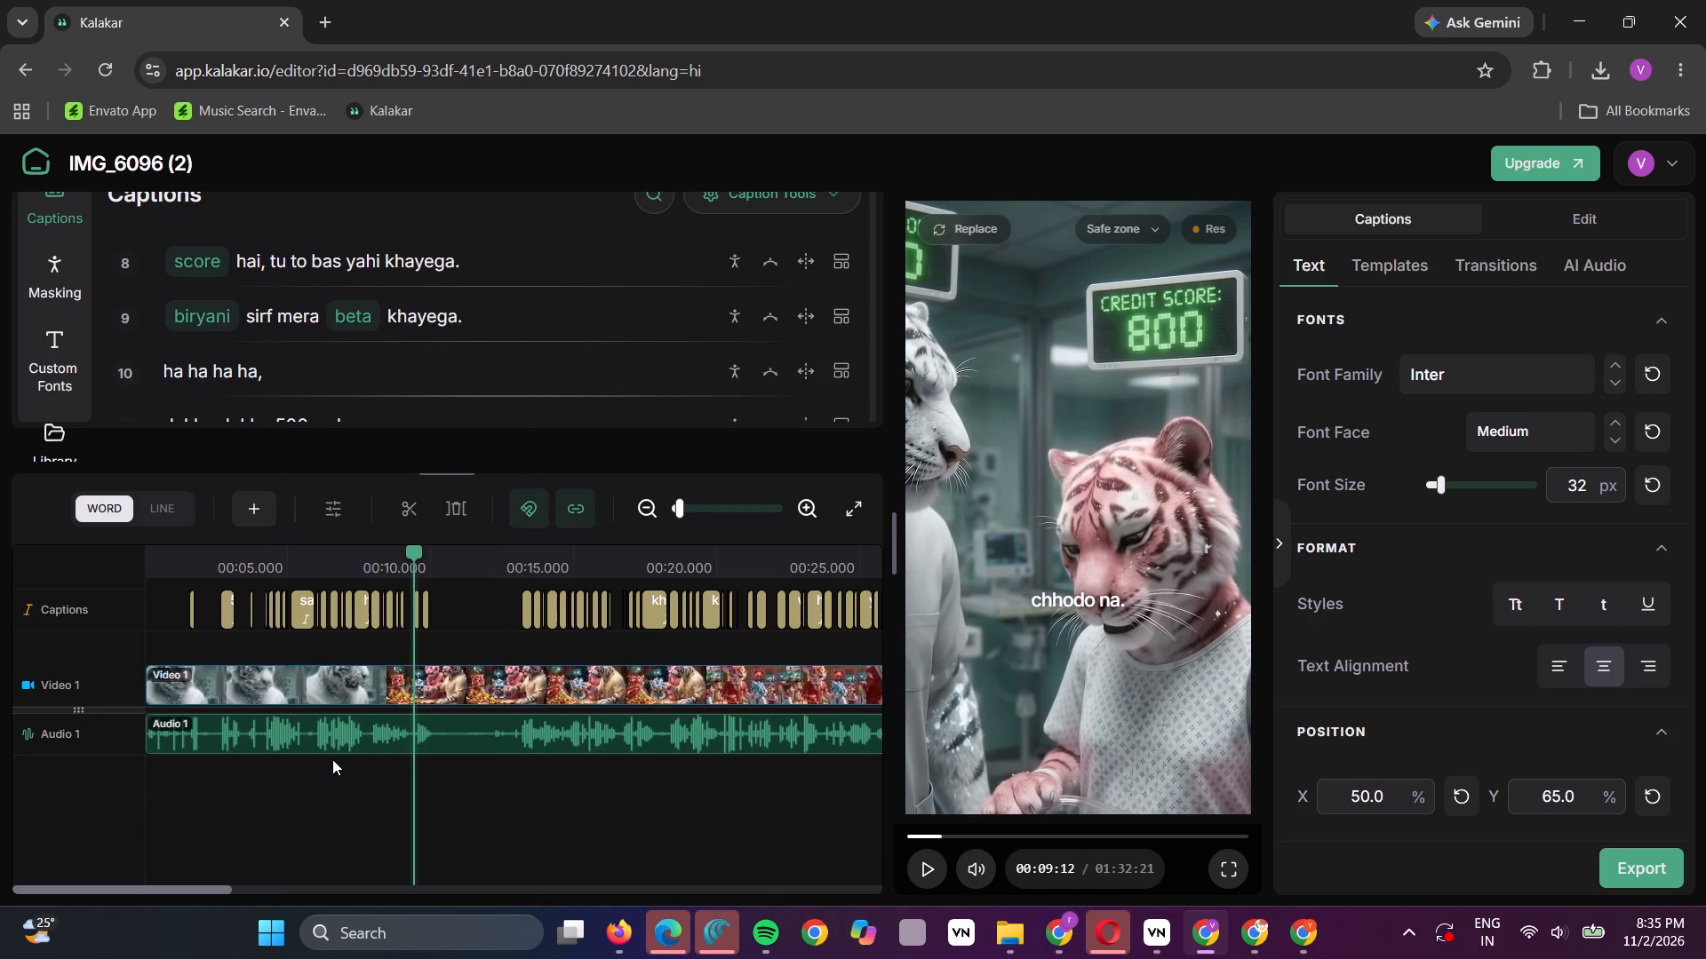
Merge captions to form the lines "ha ha ha ha, dekho dekho 500 wala." and "ha ha. kitna kam score hai yar.".
scroll(370, 396, down, 1)
click(344, 361)
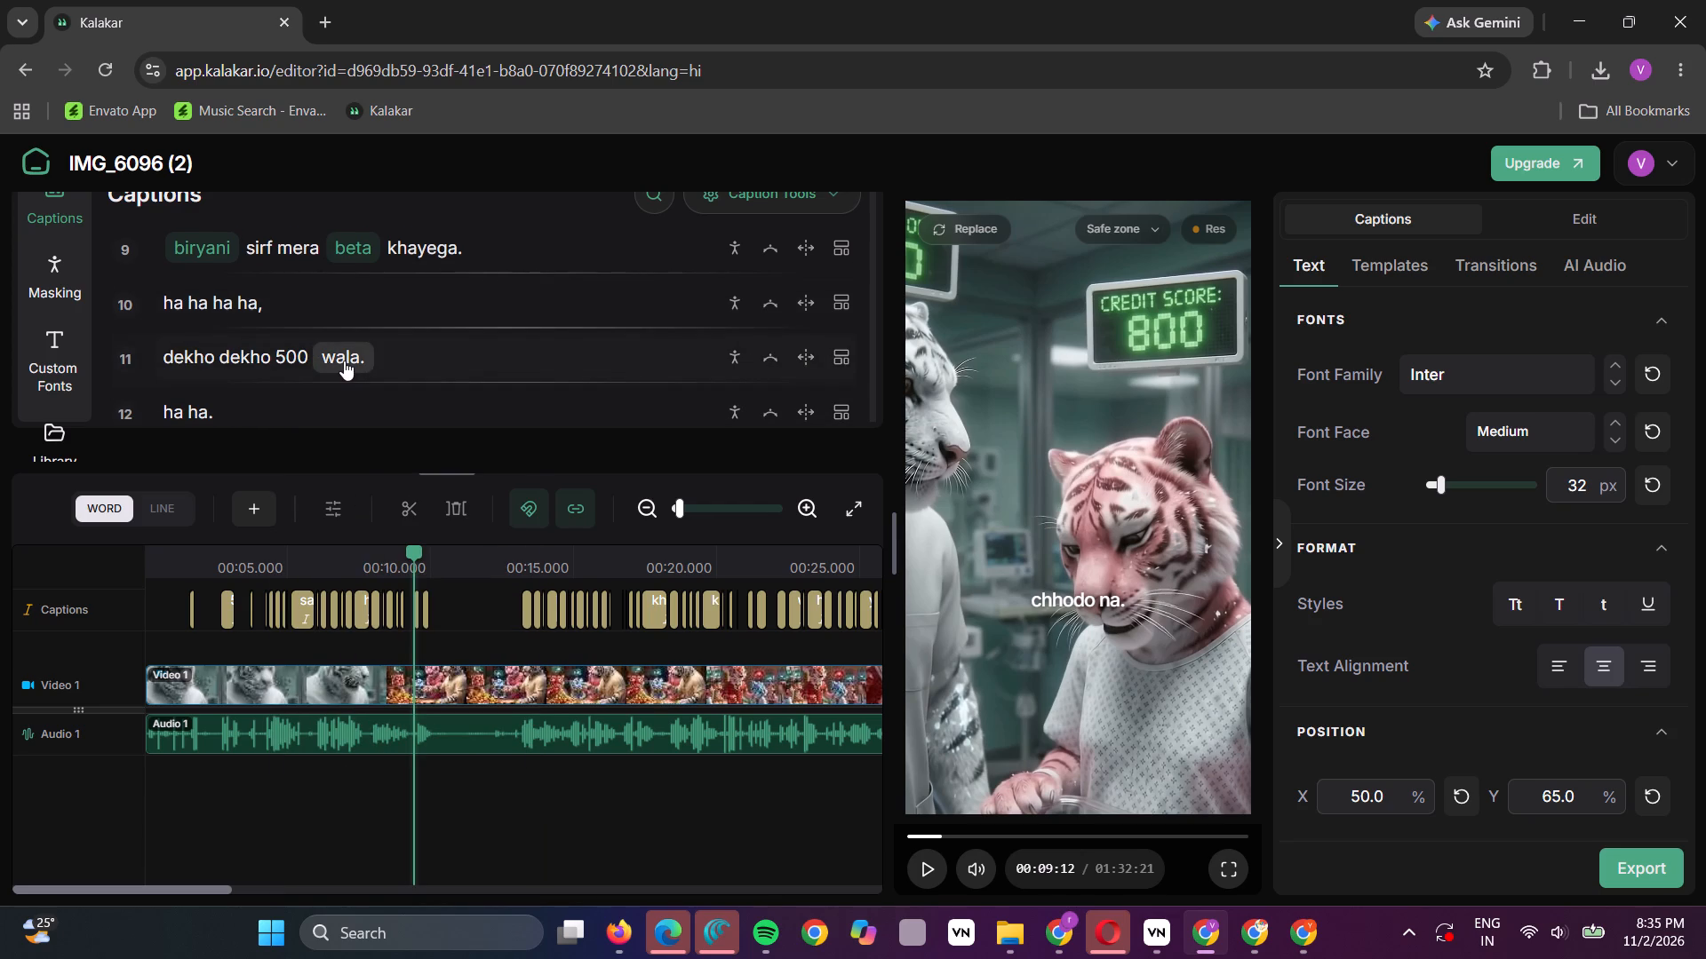
click(395, 735)
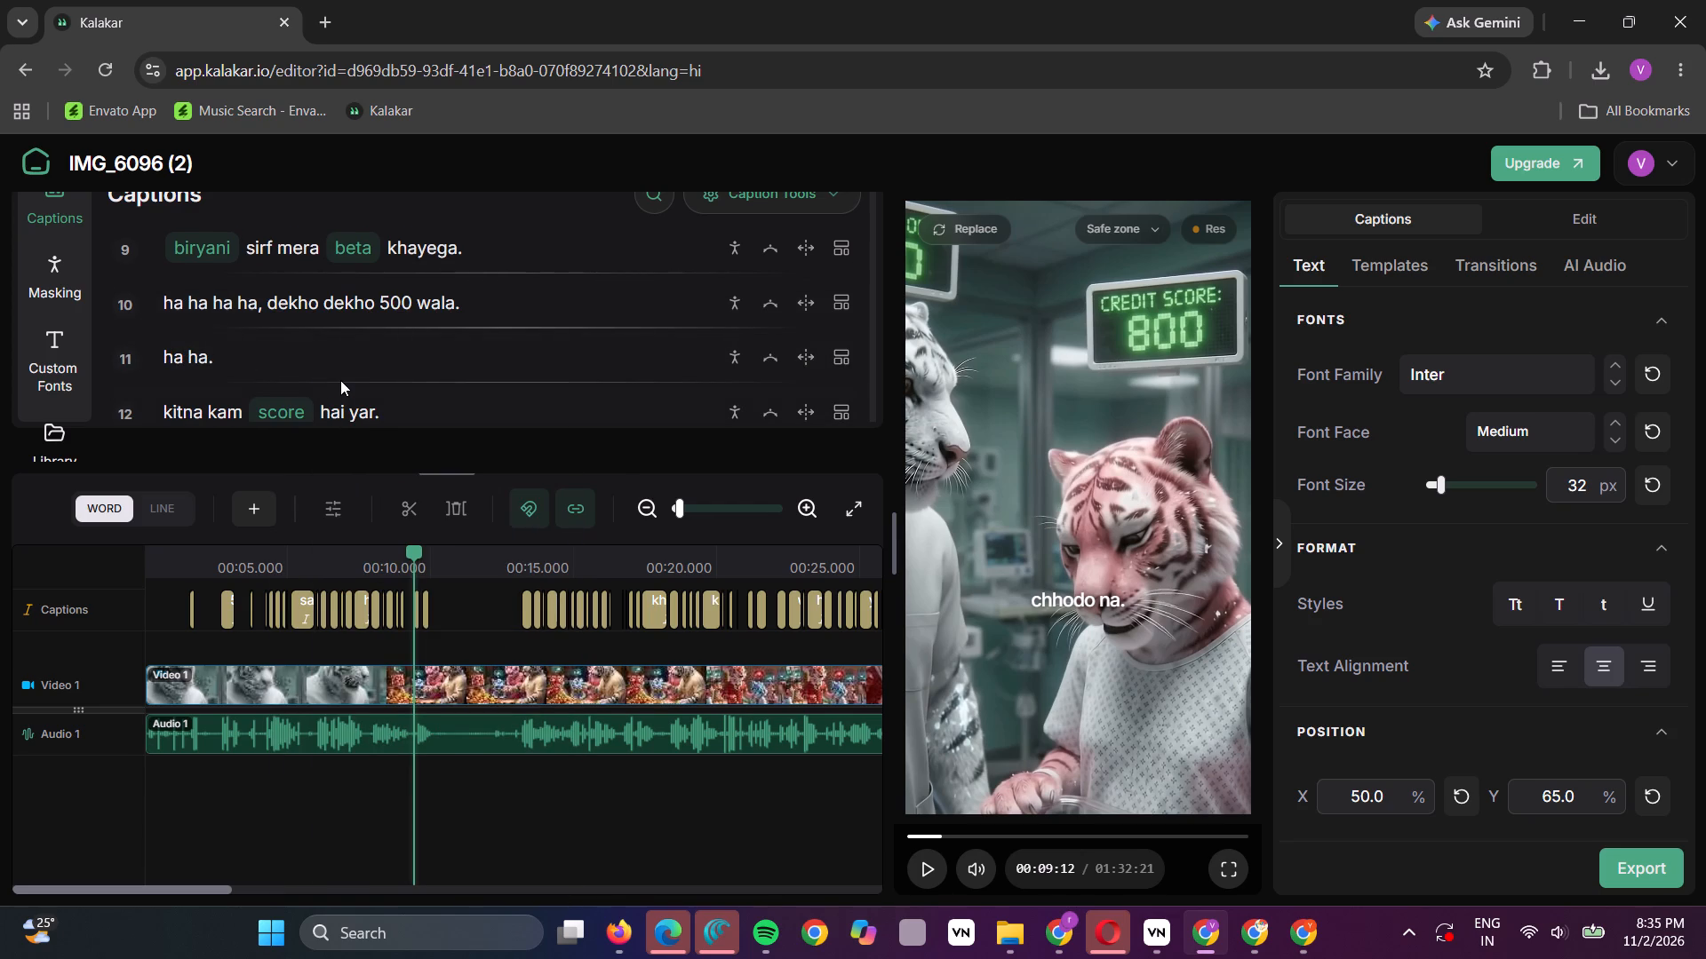
scroll(340, 380, down, 1)
click(371, 377)
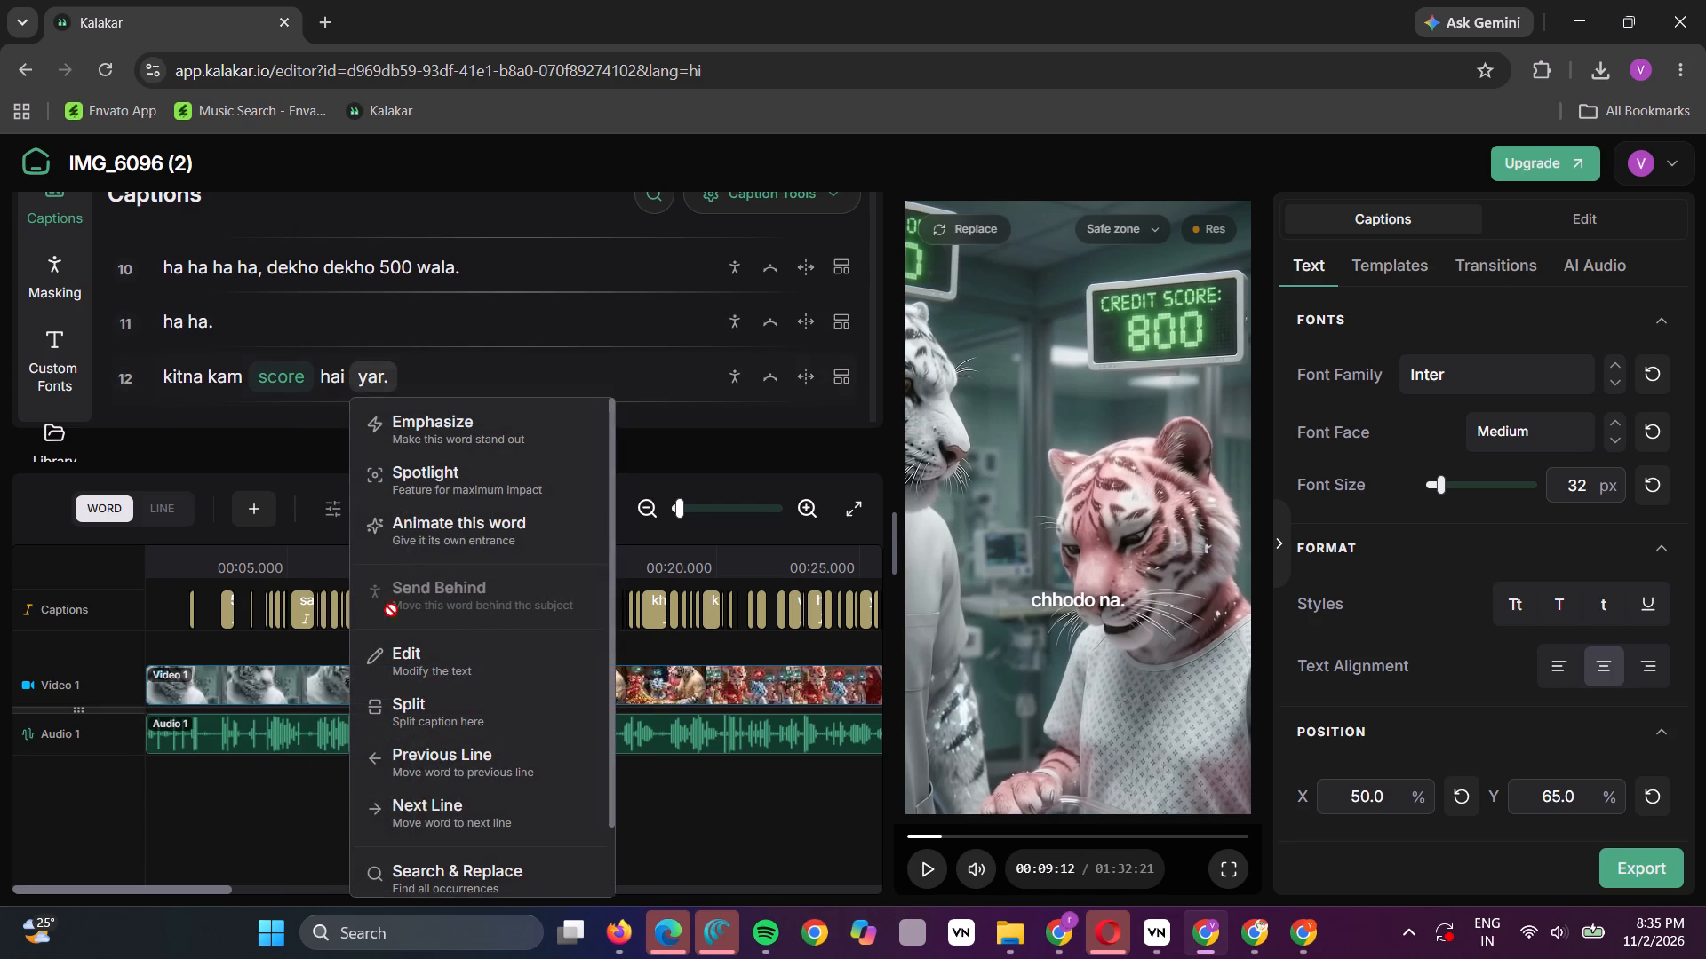
click(417, 759)
Regroup captions 12 to 14 into the lines "kisi ko bolna mat ki tu mera bhai" and "hai. thik hai.".
scroll(356, 367, down, 1)
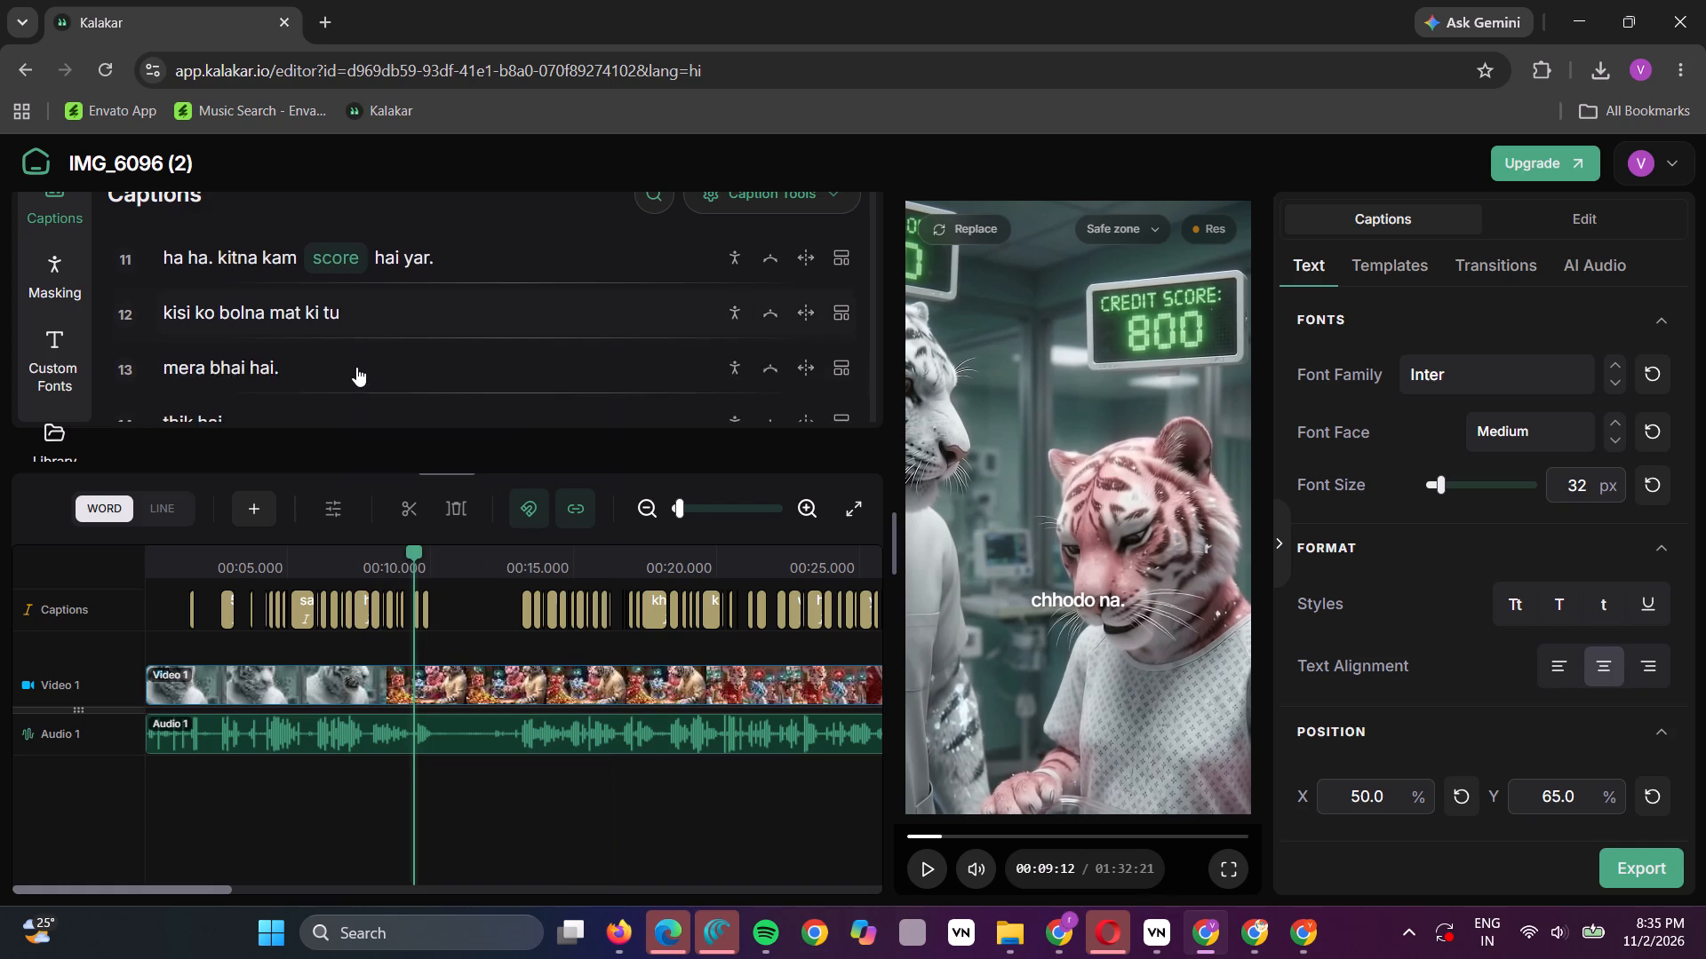
scroll(356, 367, down, 1)
click(243, 372)
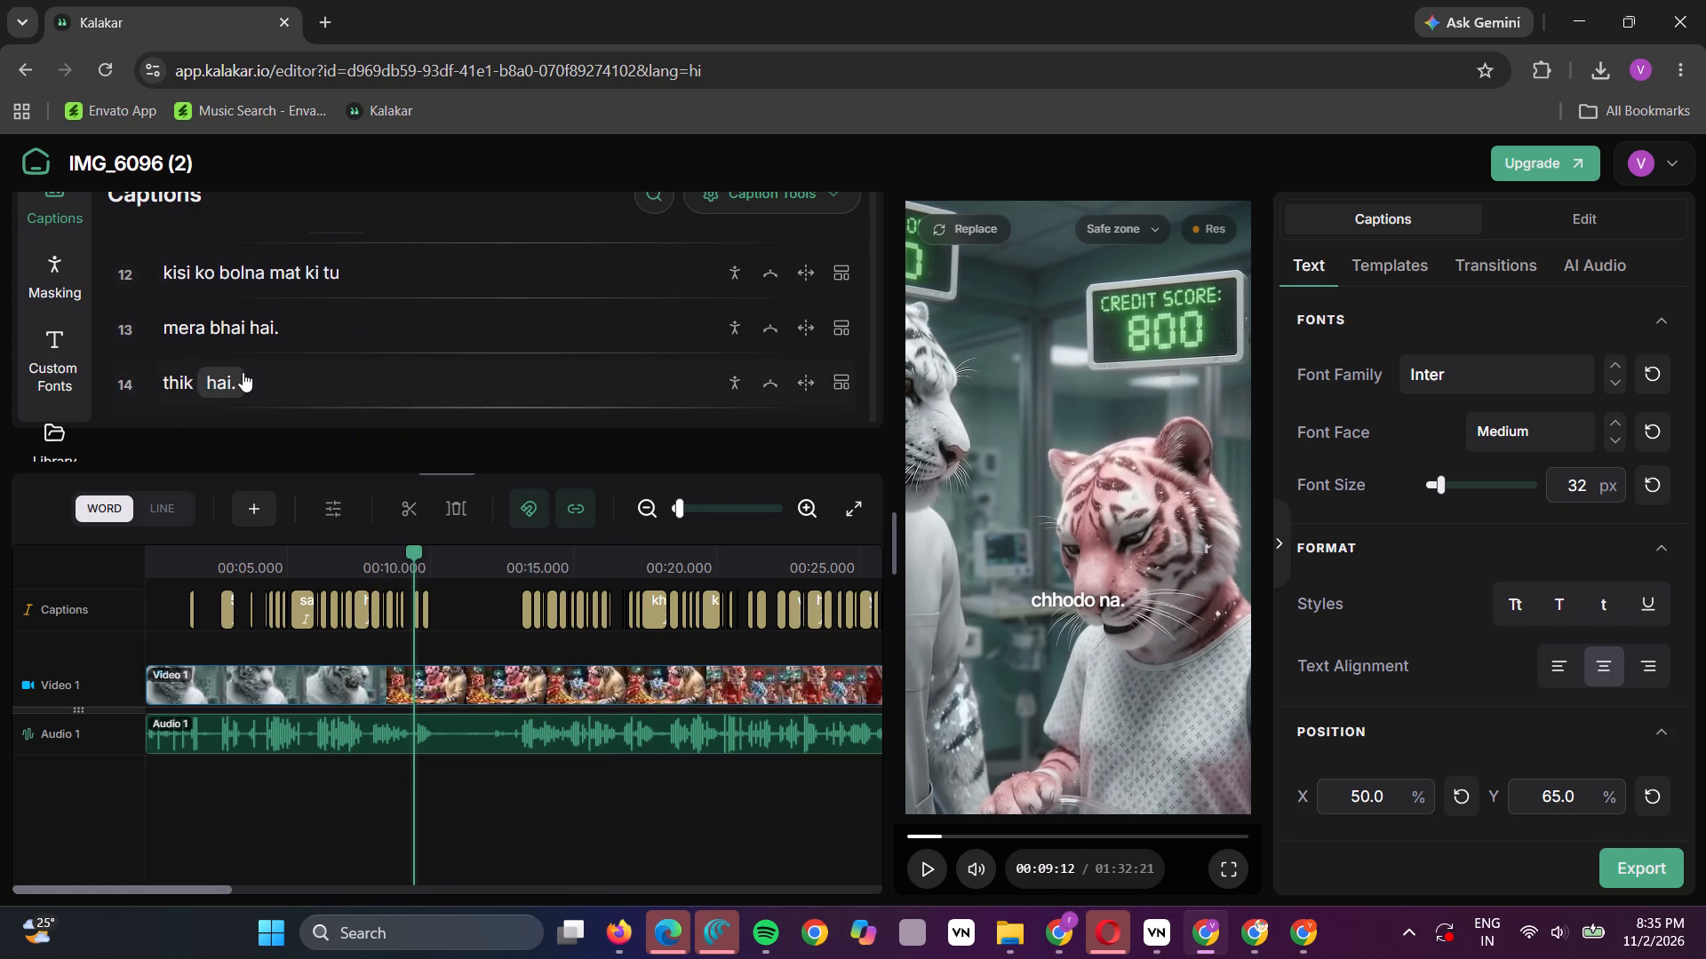
click(298, 767)
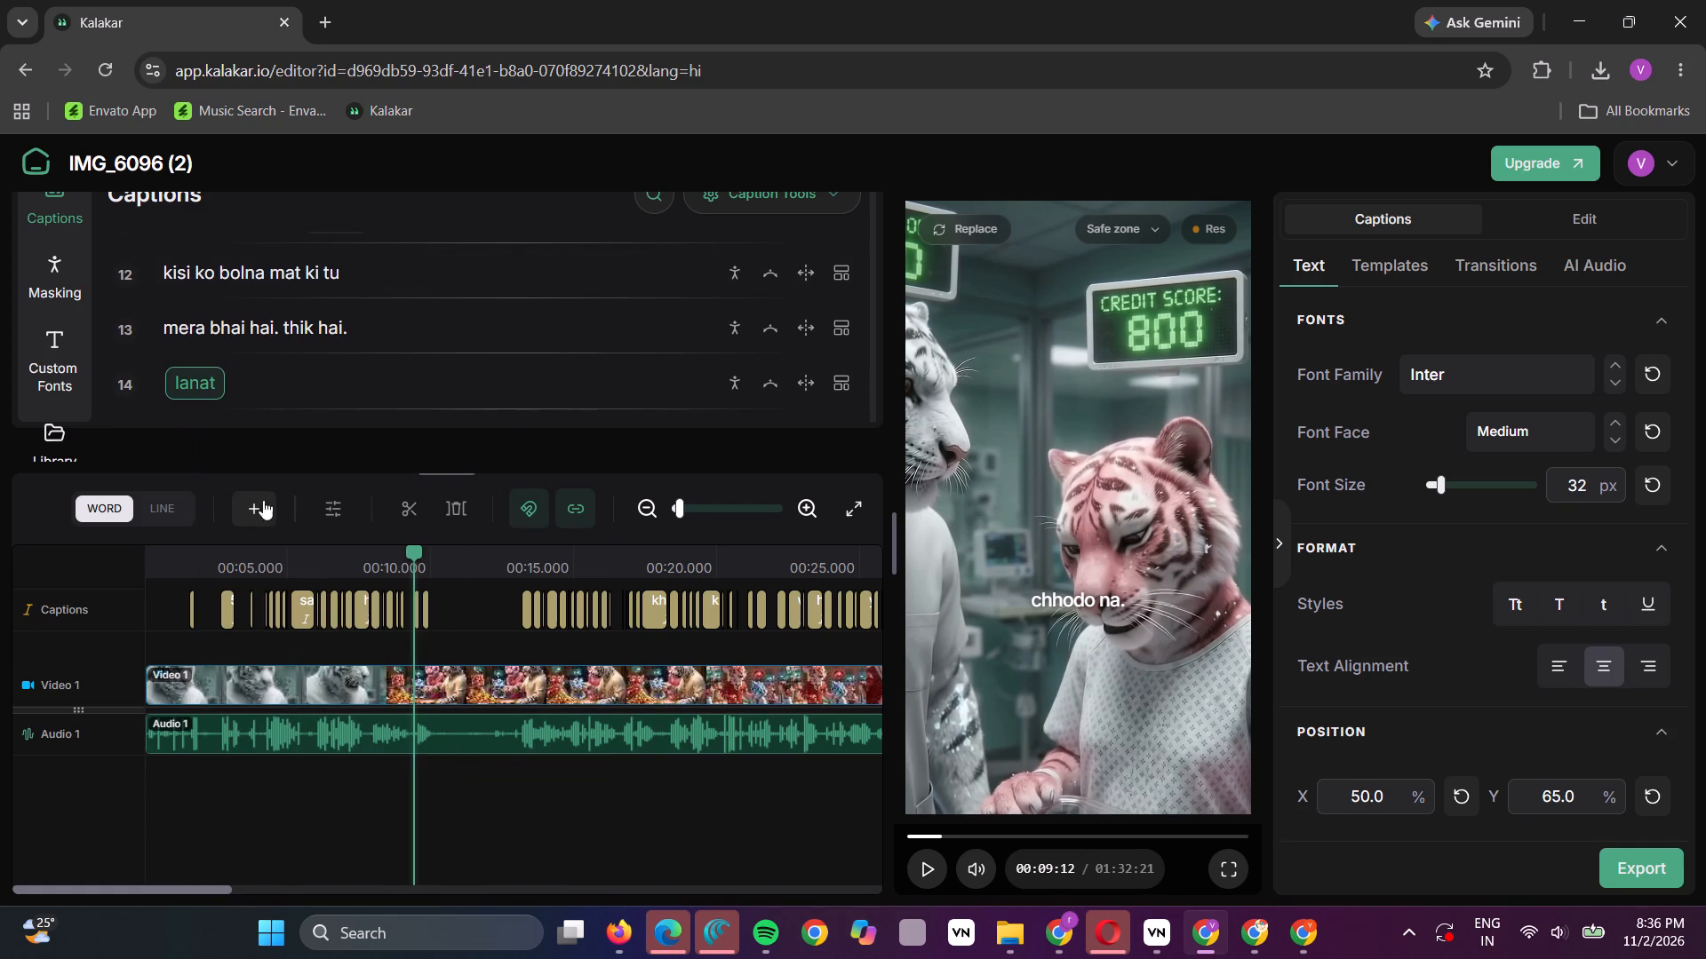
scroll(331, 320, up, 1)
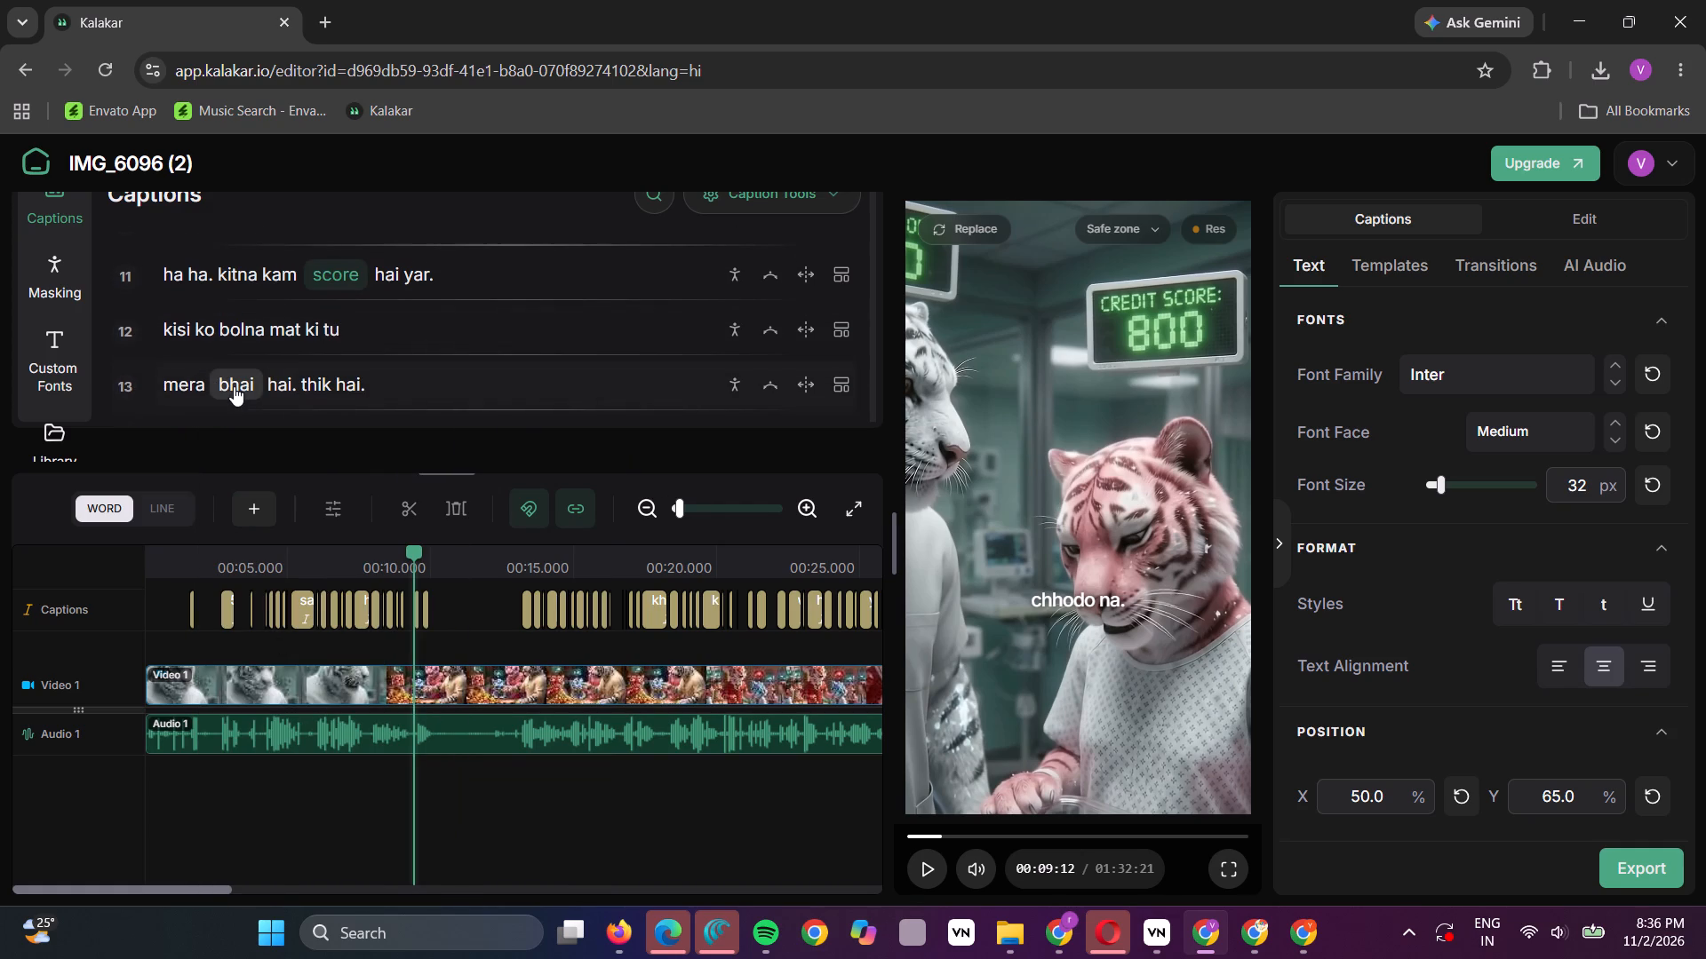
click(234, 386)
click(333, 758)
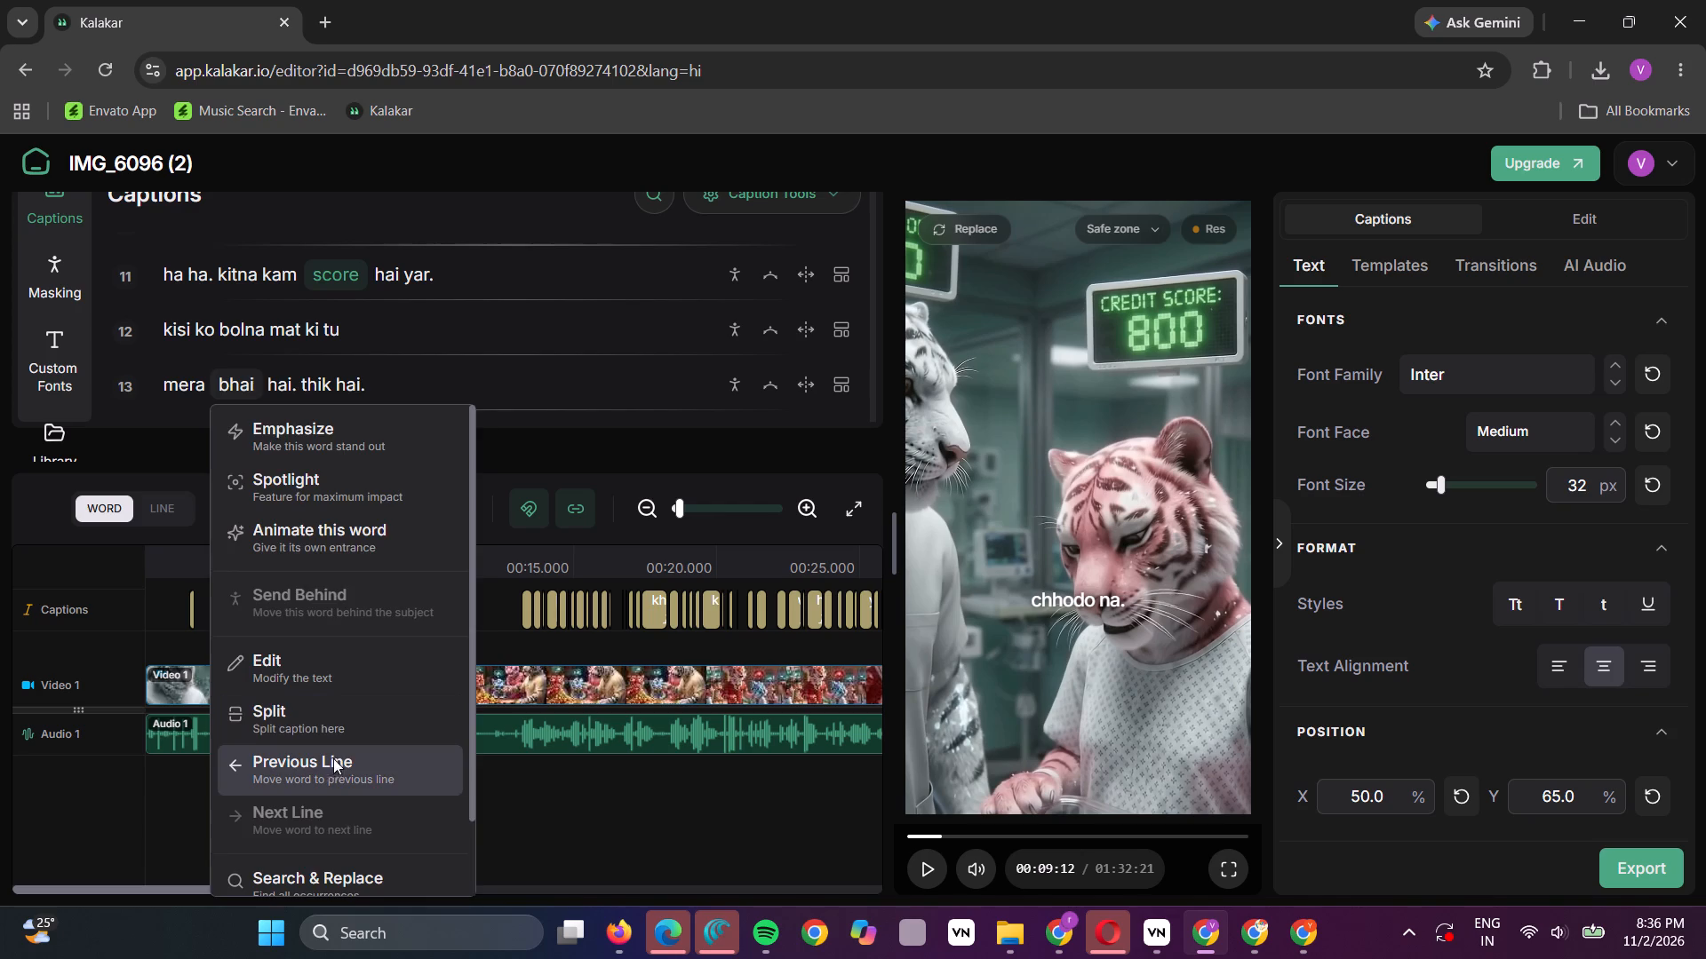
Join "lanat" and "hi sahi" to caption 13 so it reads "hai. thik hai. lanat hi sahi".
scroll(419, 387, down, 1)
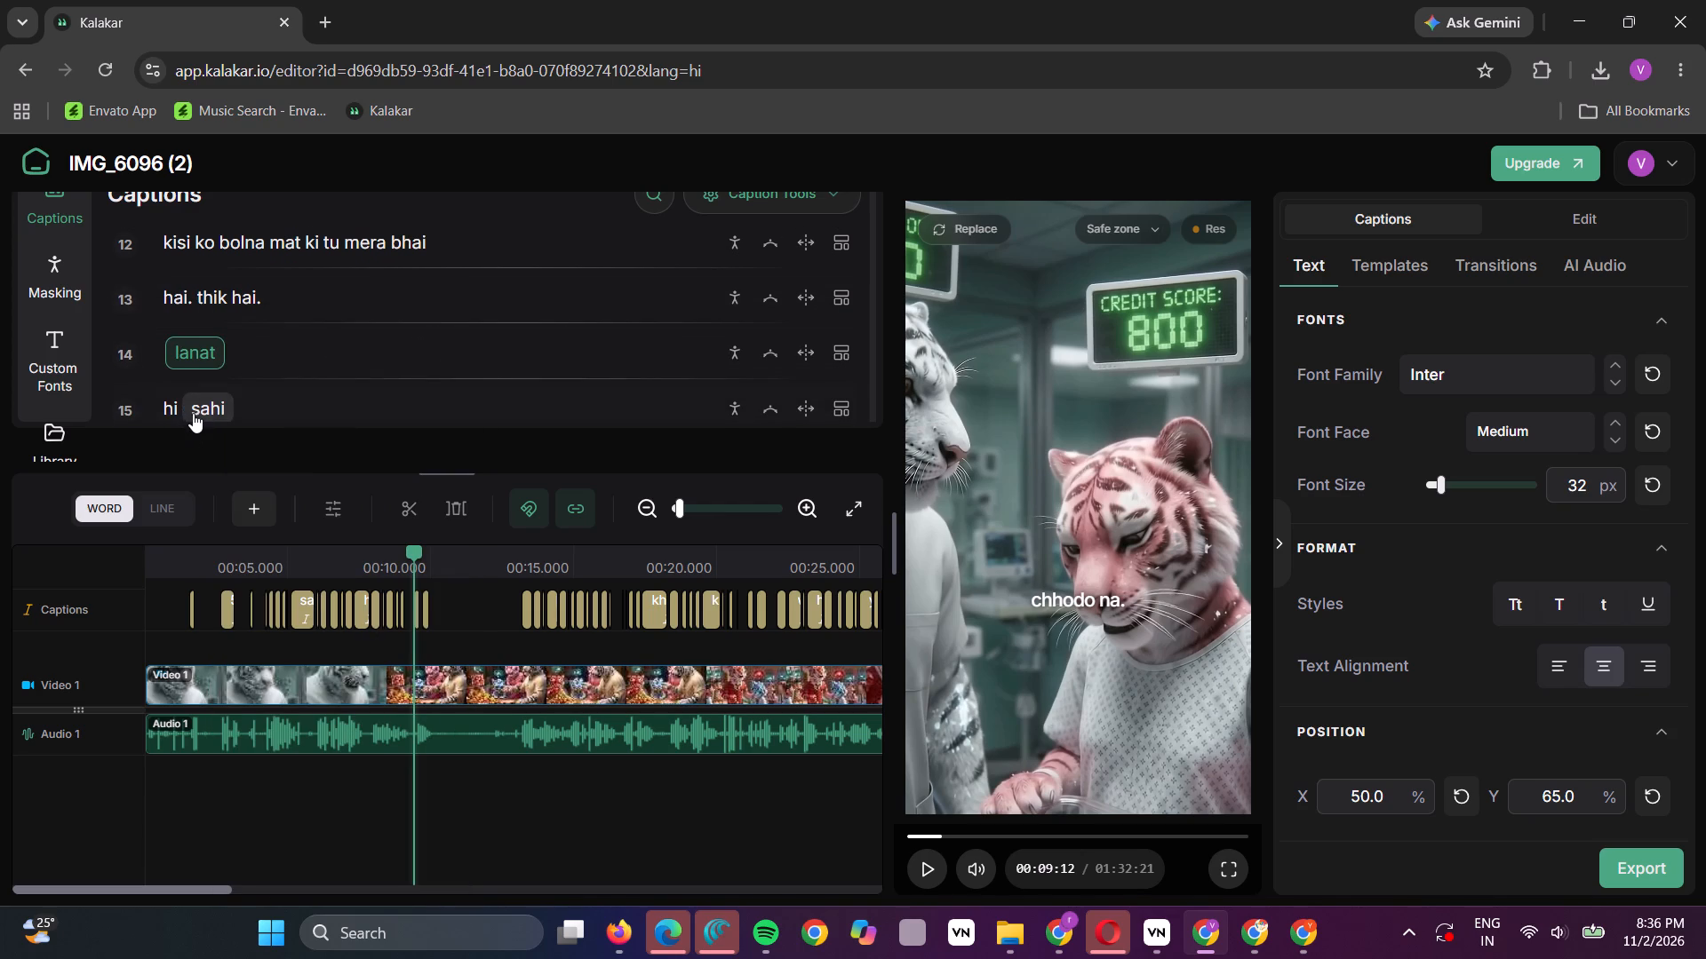
click(194, 413)
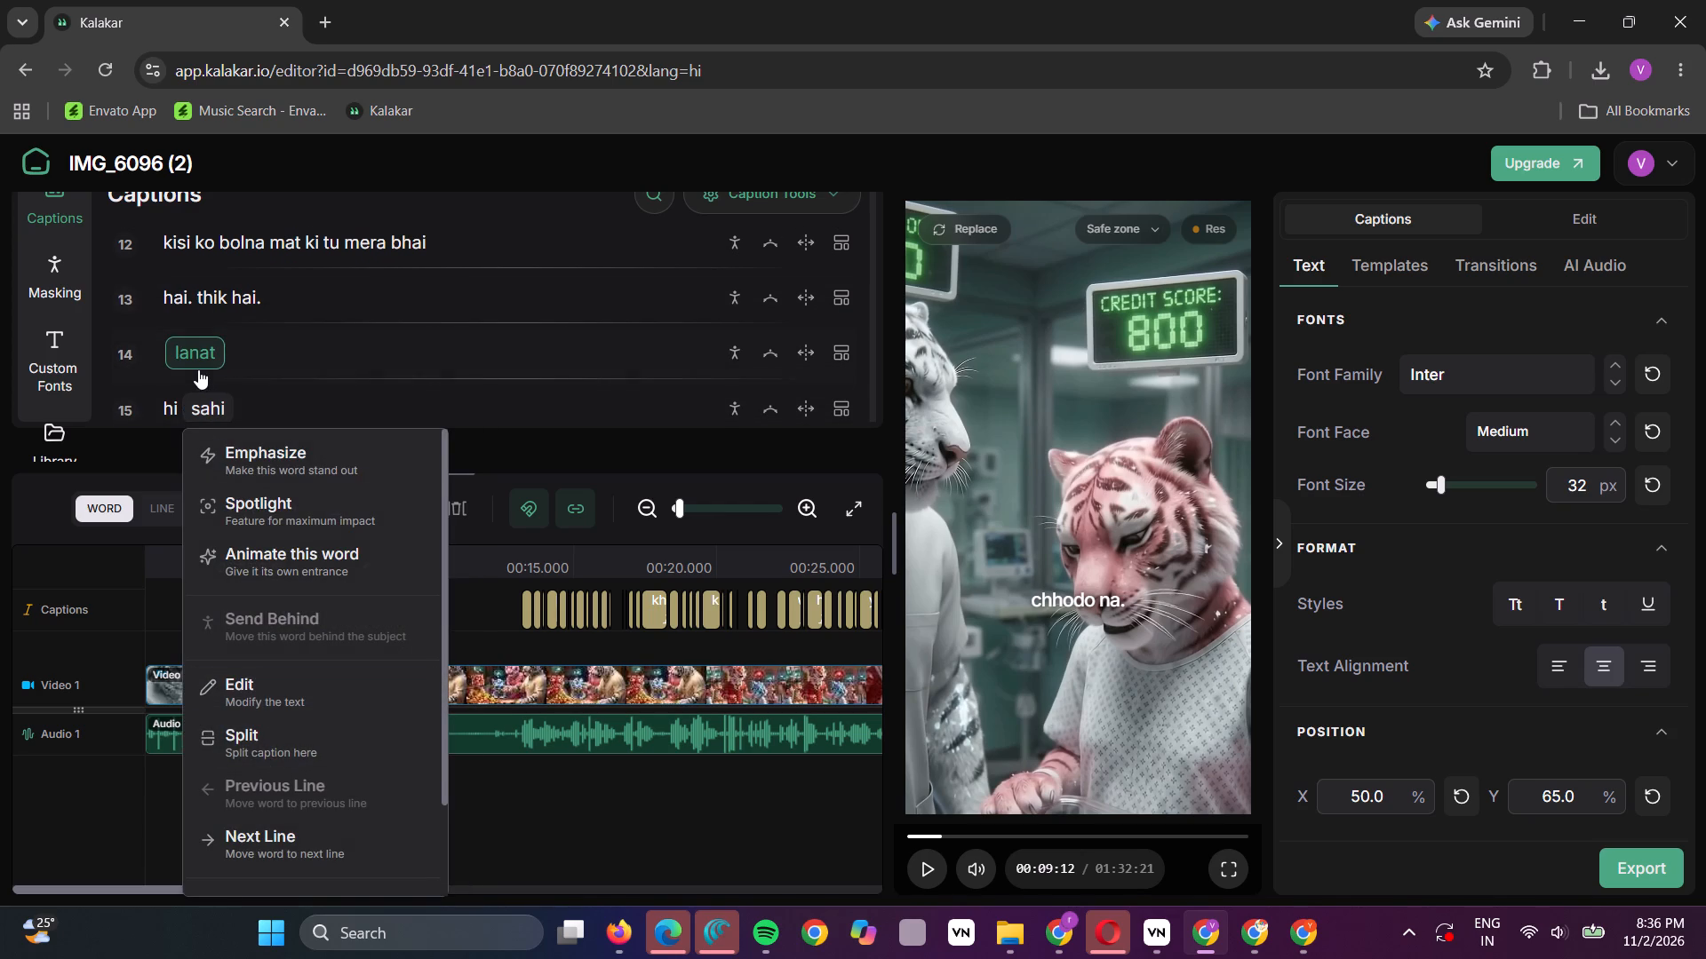
click(194, 365)
click(251, 771)
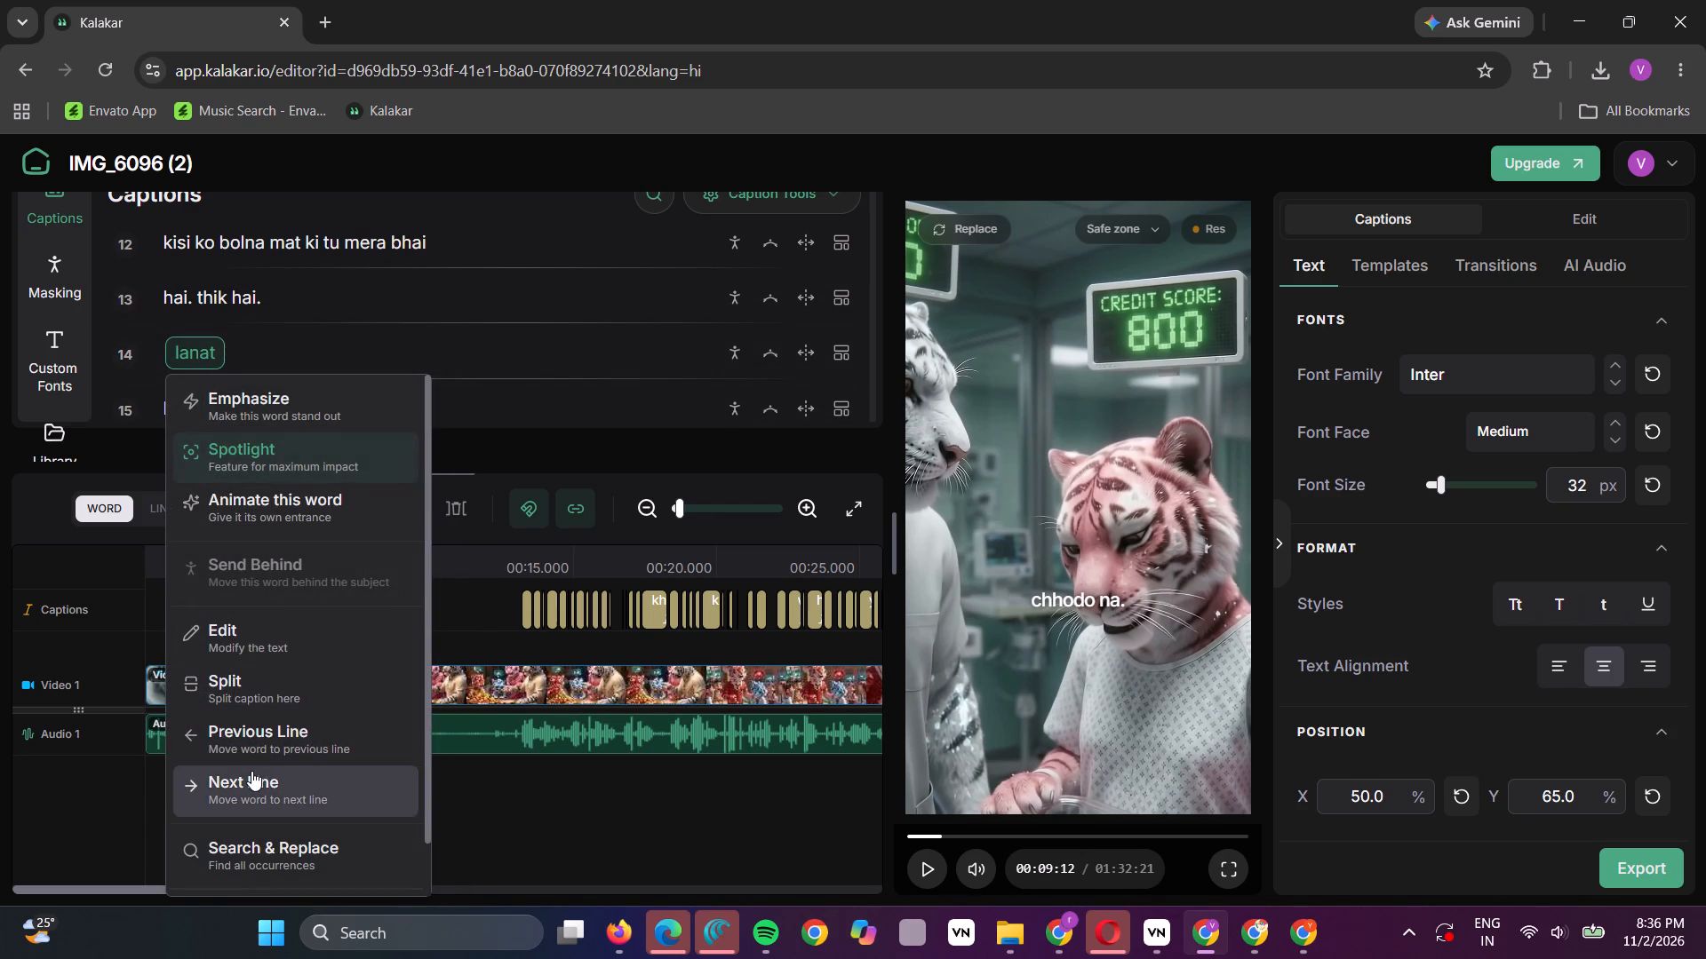
click(267, 356)
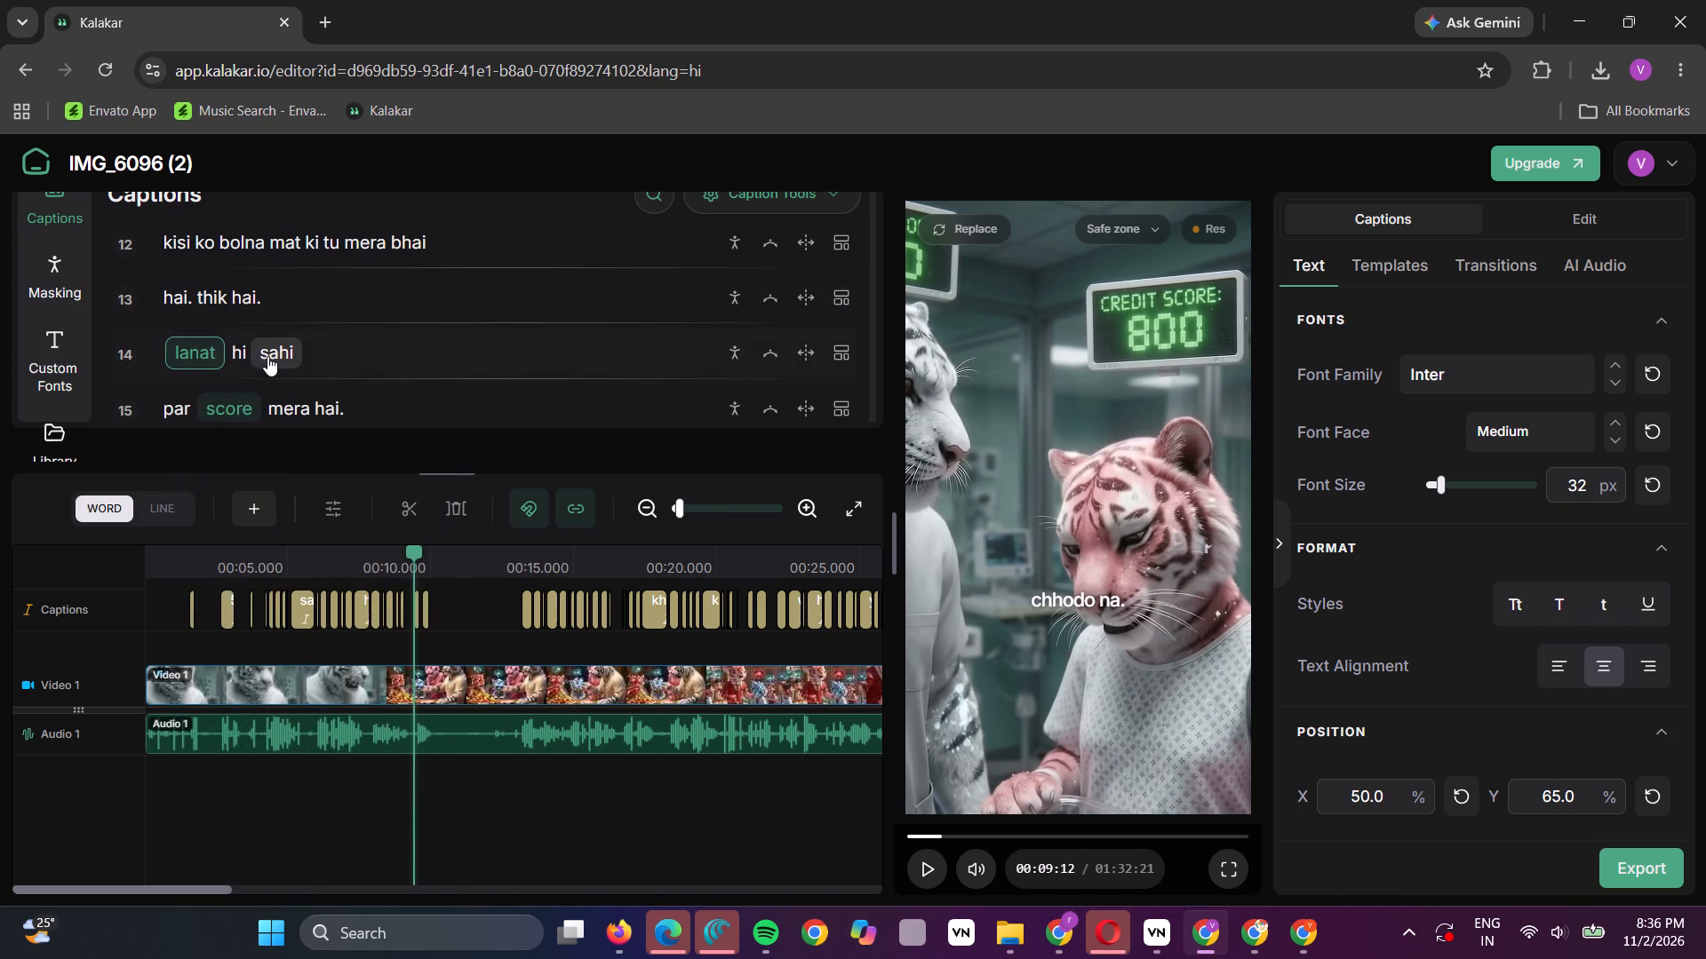
click(331, 739)
Join "mehnat karta raha." to caption 23 so it reads "chupchaap mehnat karta raha.".
scroll(328, 367, down, 1)
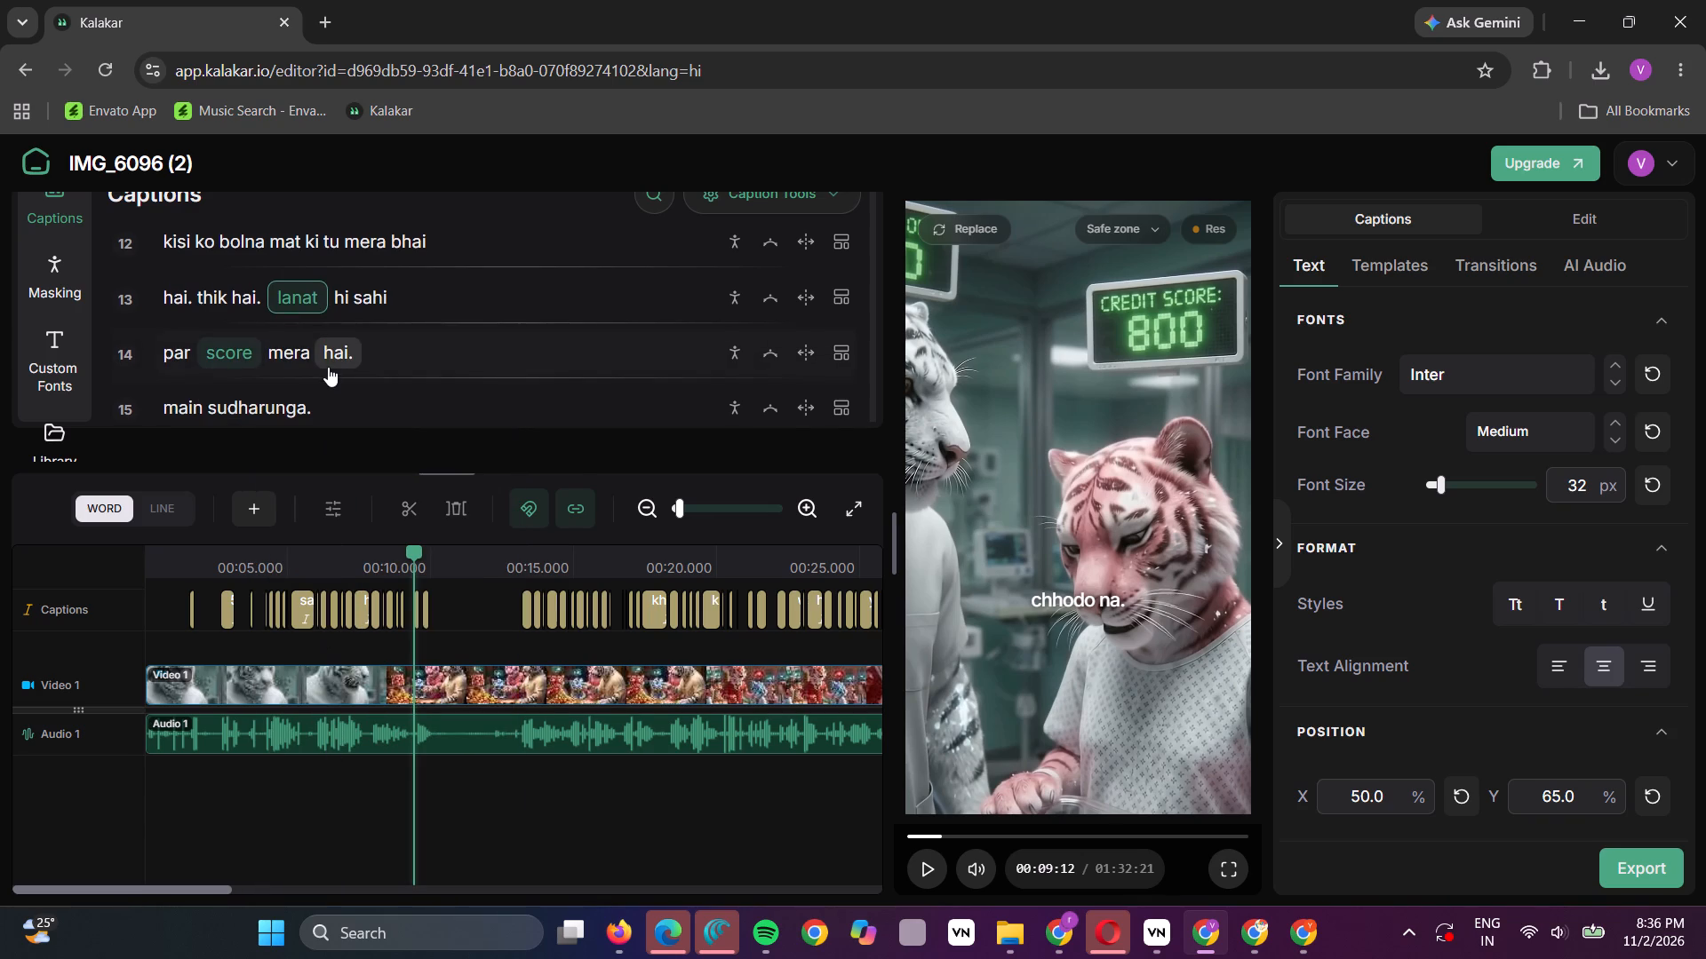
scroll(328, 367, down, 2)
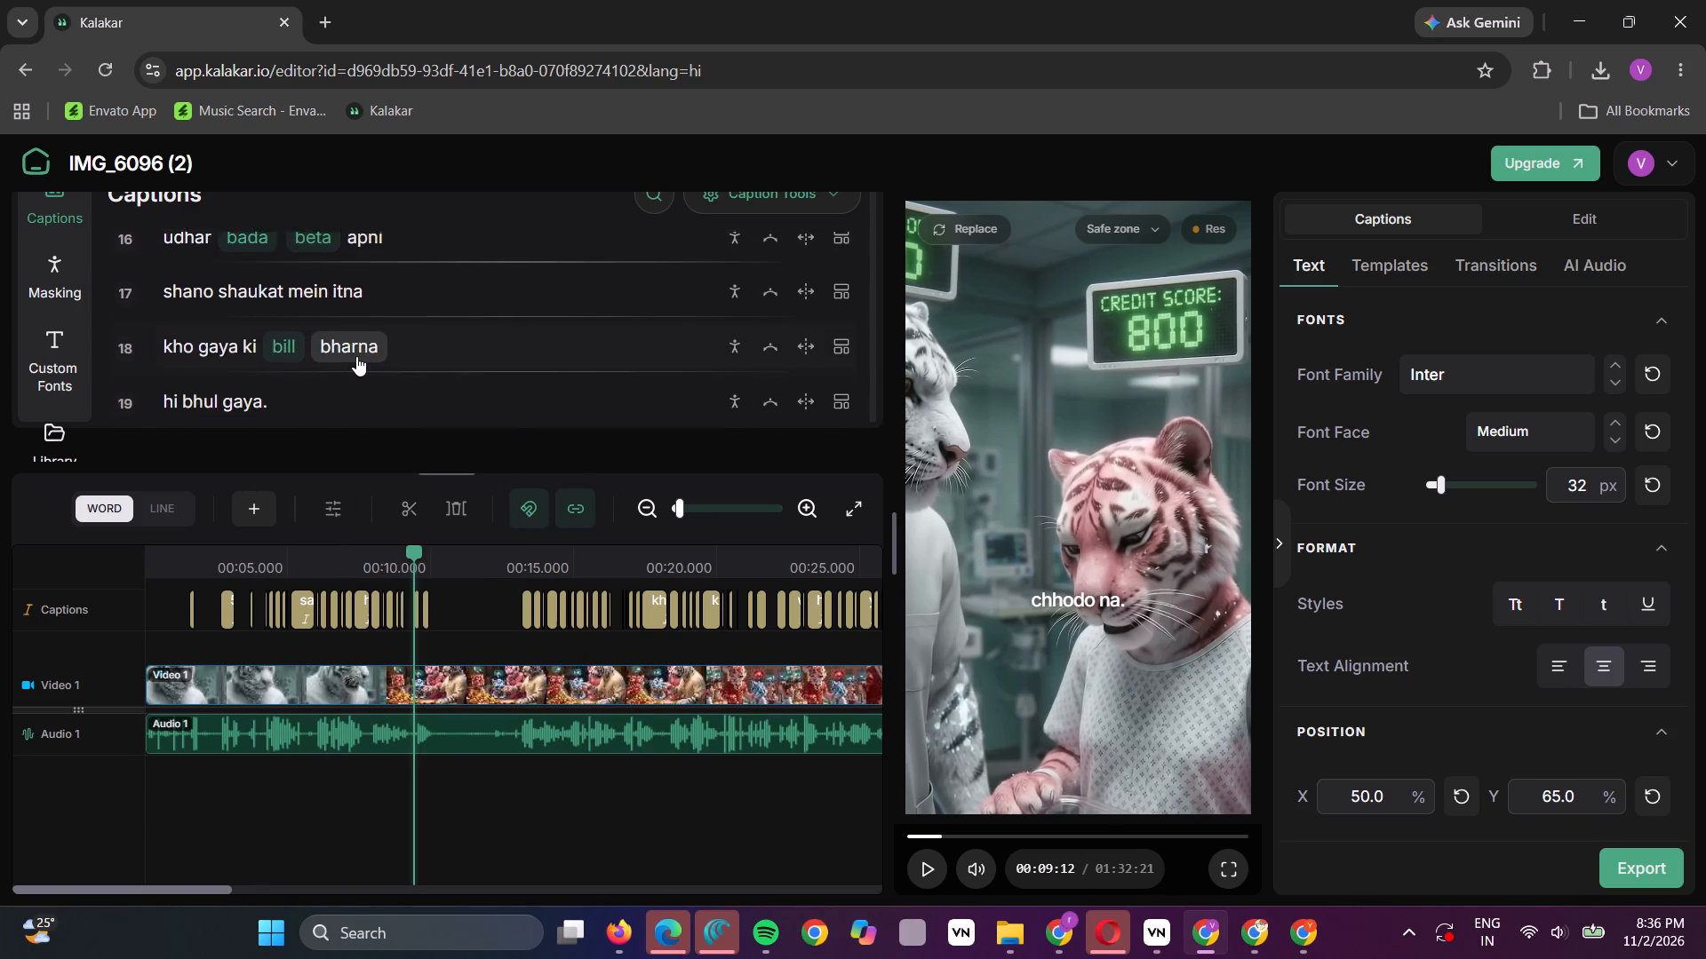
scroll(356, 356, down, 3)
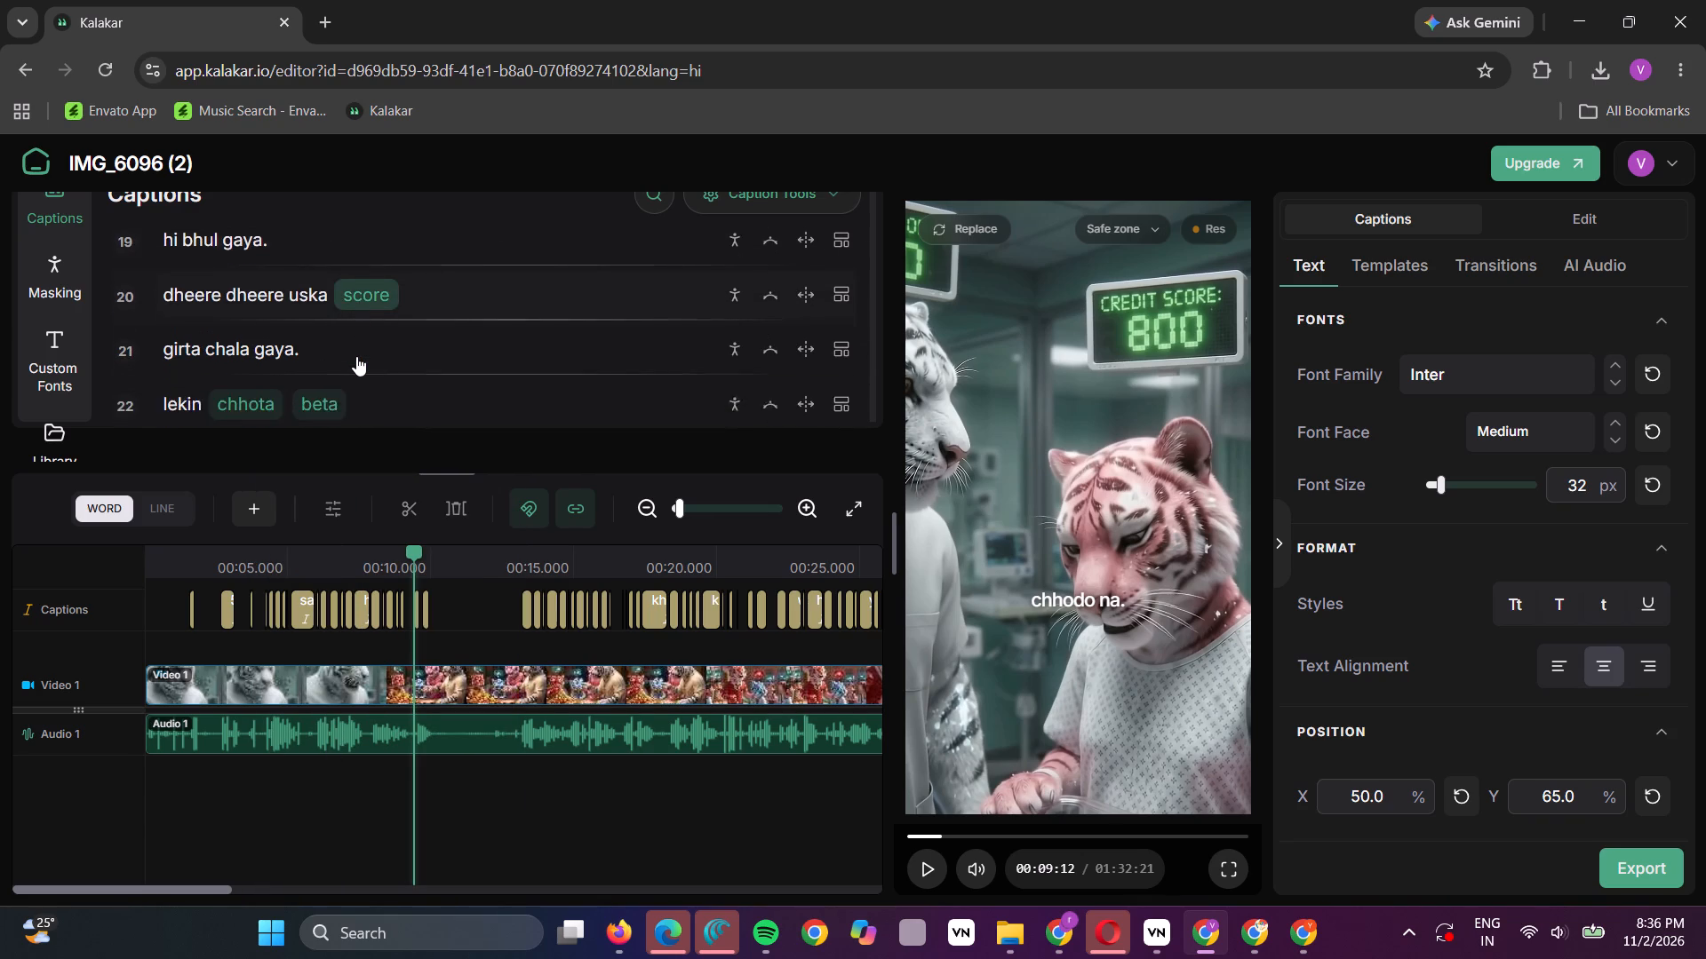
scroll(356, 356, down, 2)
click(331, 379)
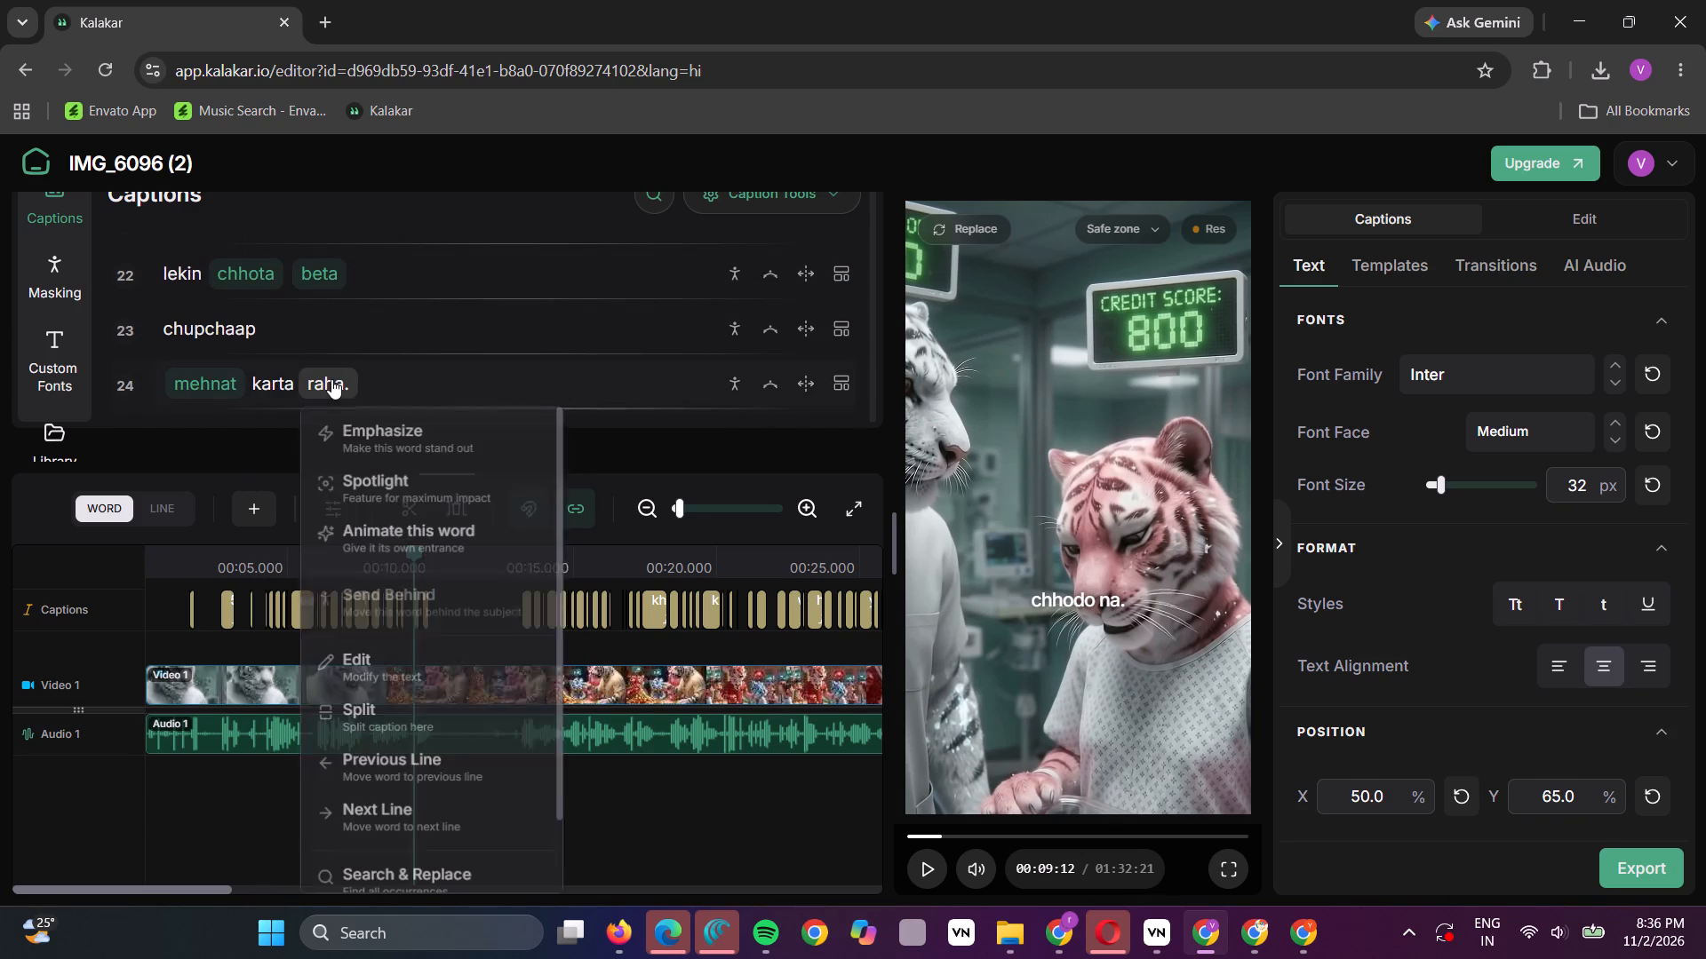
click(365, 749)
Regroup captions 24 to 27 into the lines "samay par GoodScore" and "ki madad se bill bhare.".
scroll(380, 375, down, 1)
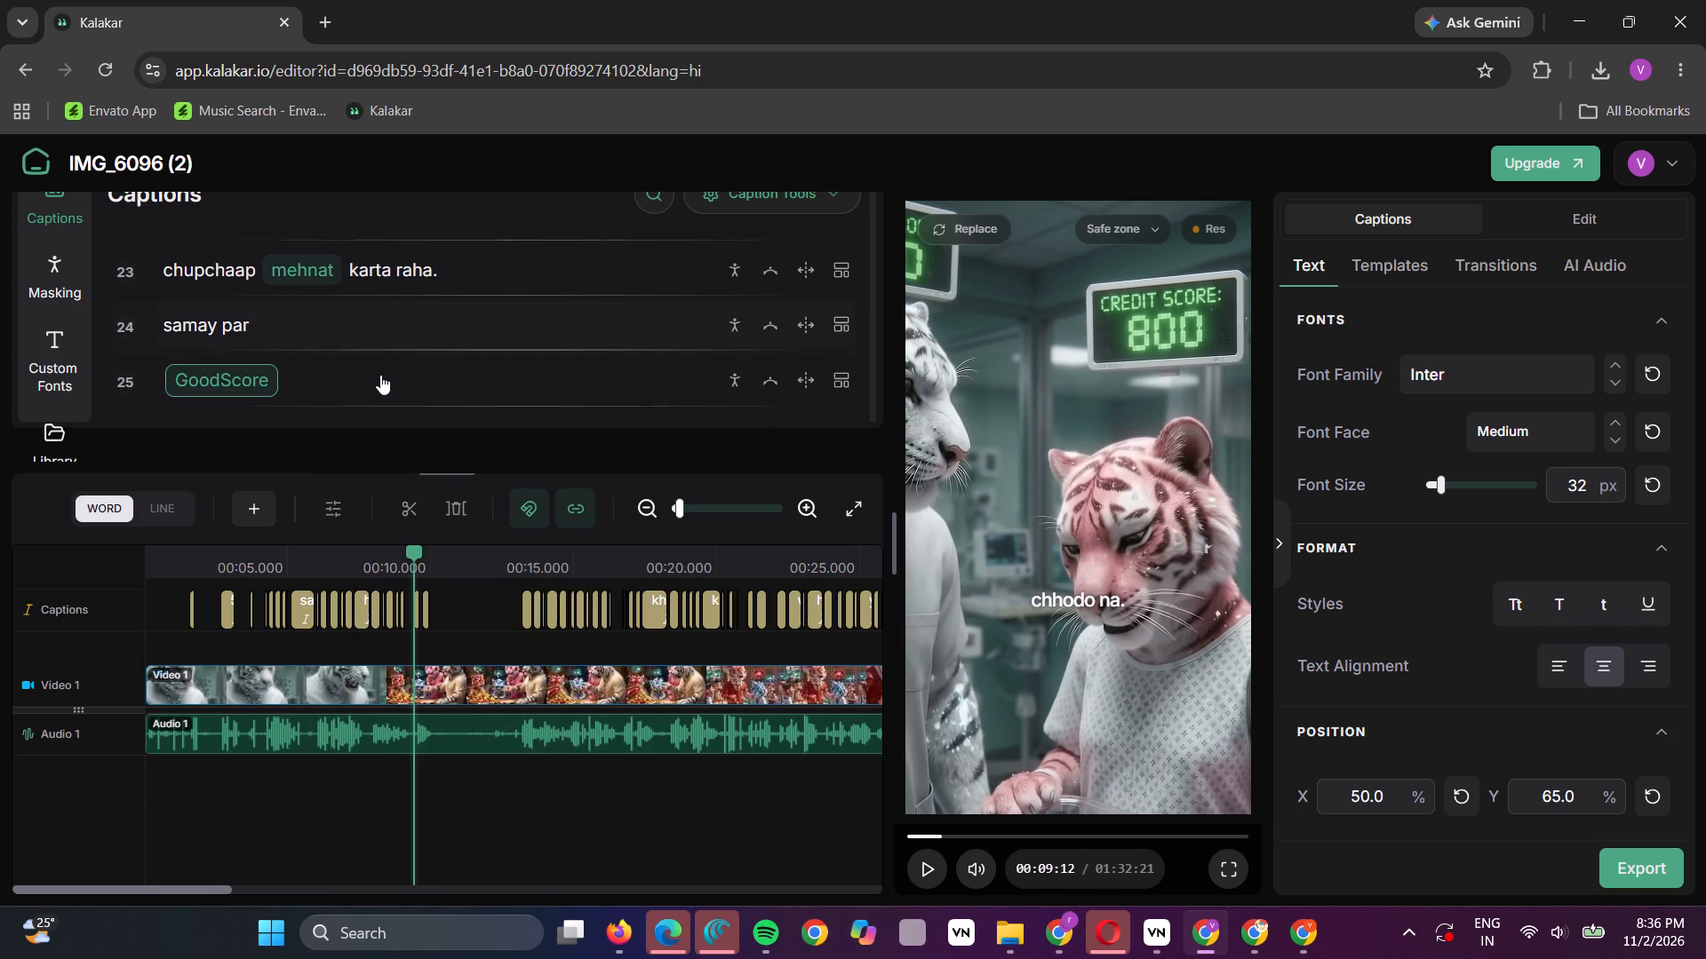
scroll(380, 375, down, 1)
click(171, 392)
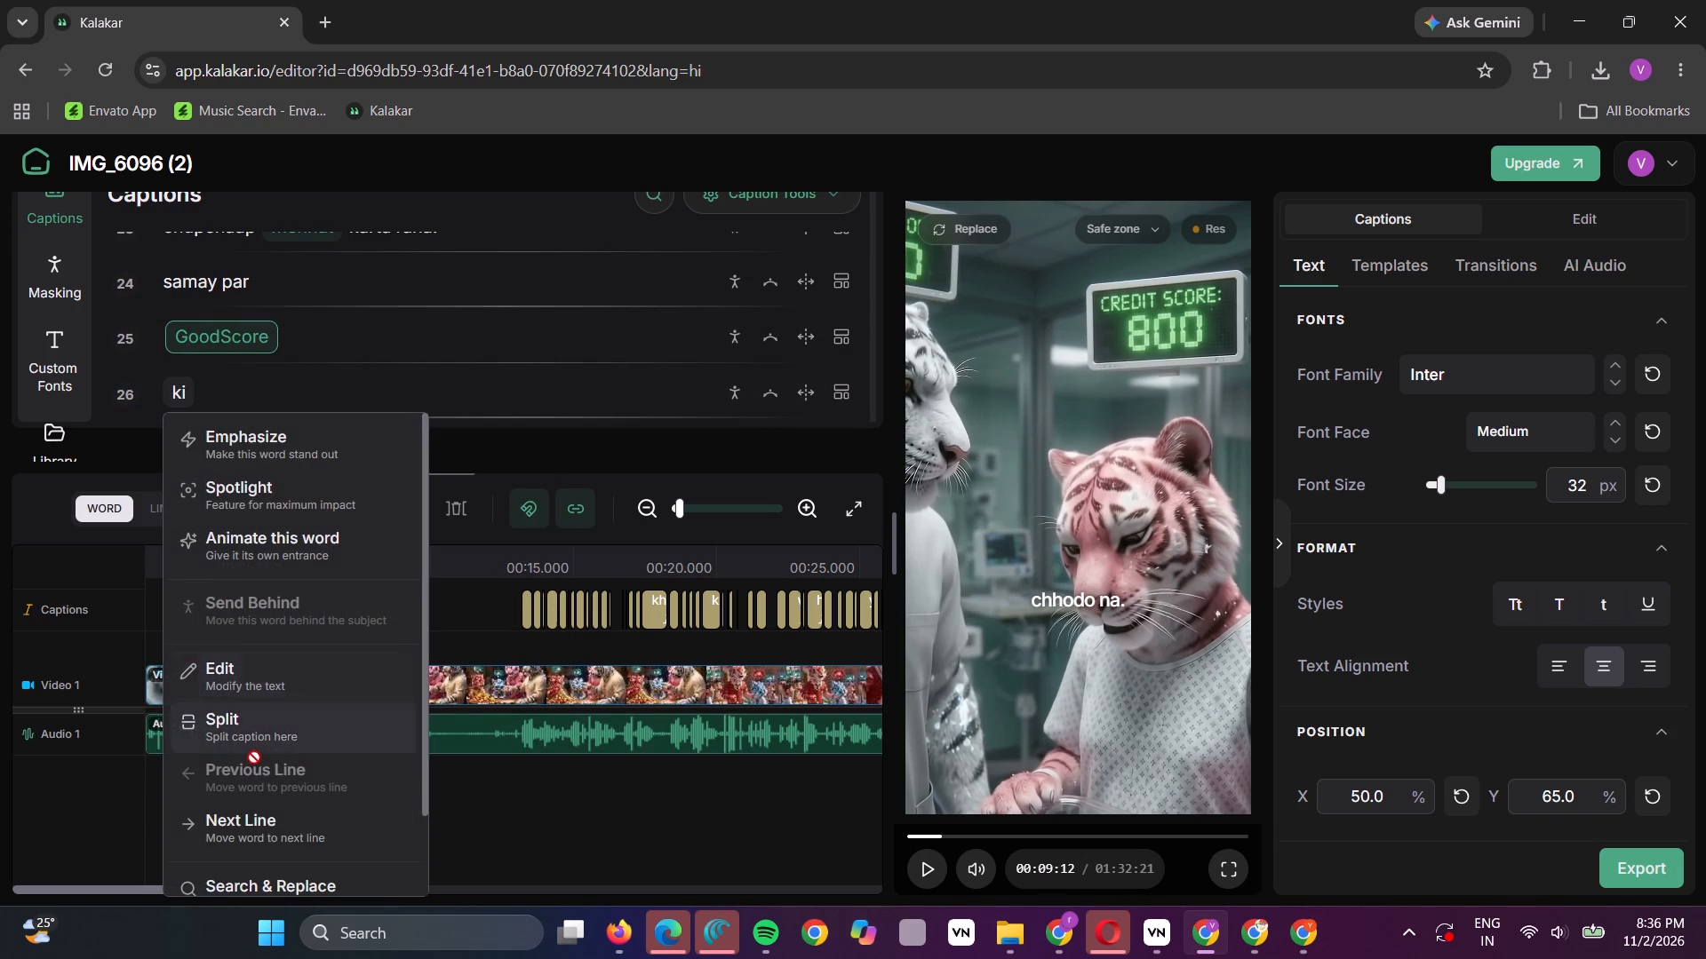
click(234, 820)
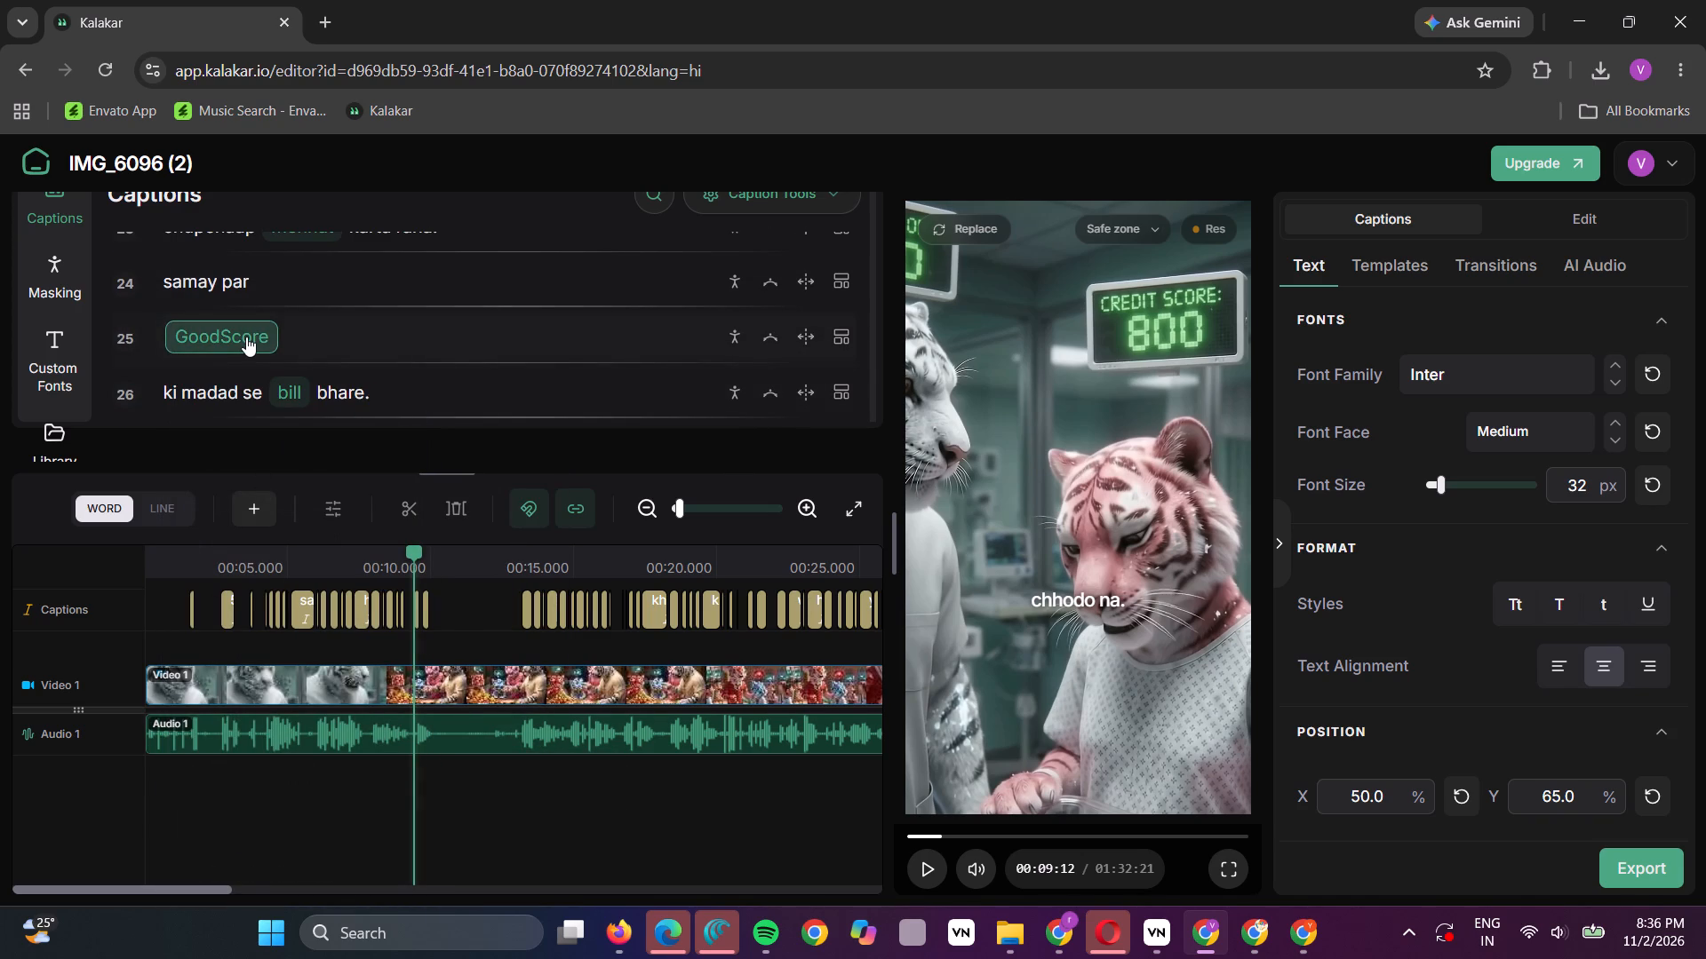
click(245, 337)
click(297, 742)
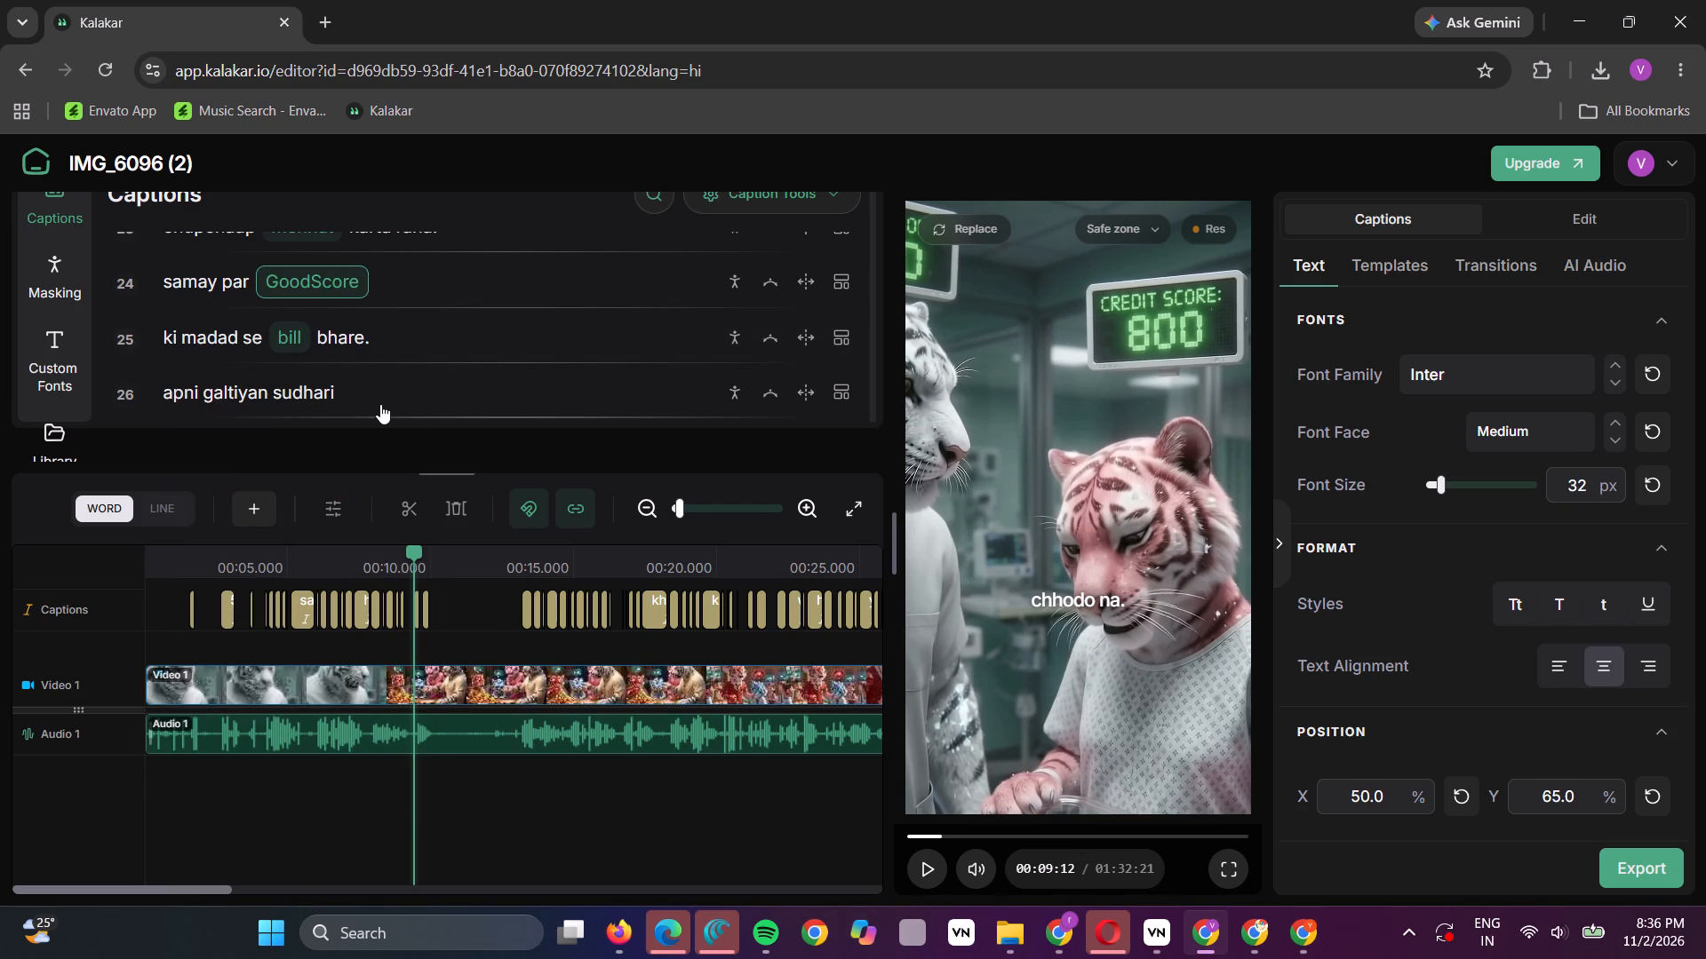
Join "badhata gaya." to caption 28 so it reads "credit score badhata gaya.".
scroll(391, 391, down, 2)
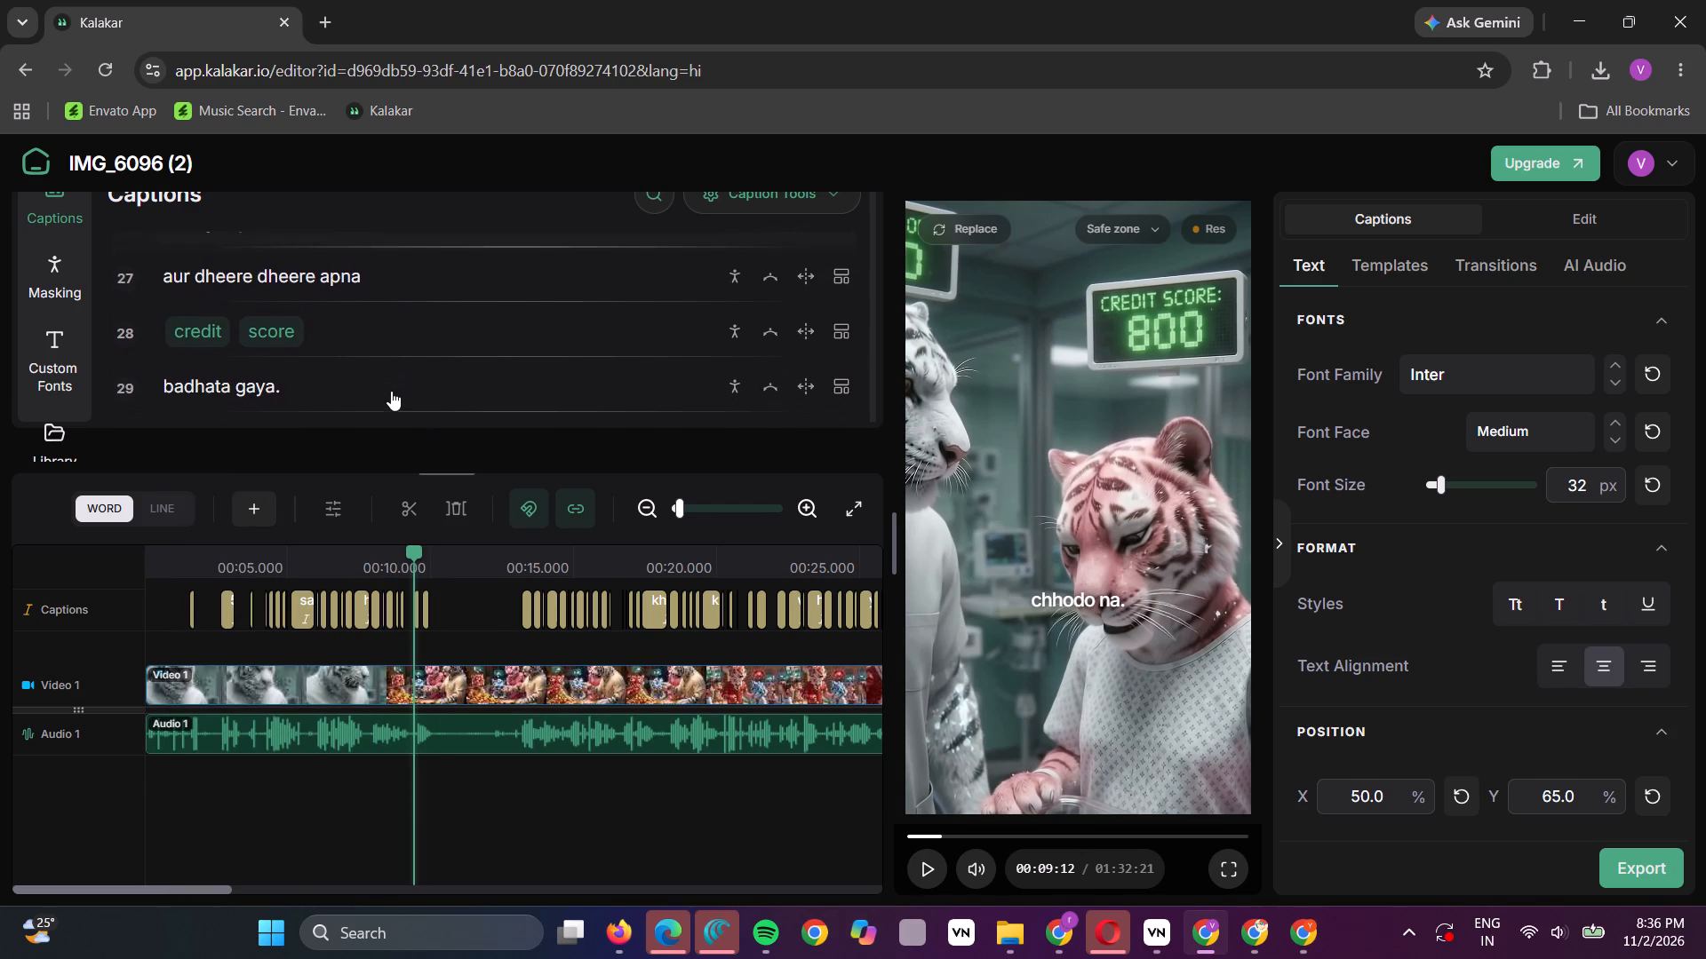
scroll(391, 391, down, 1)
click(250, 363)
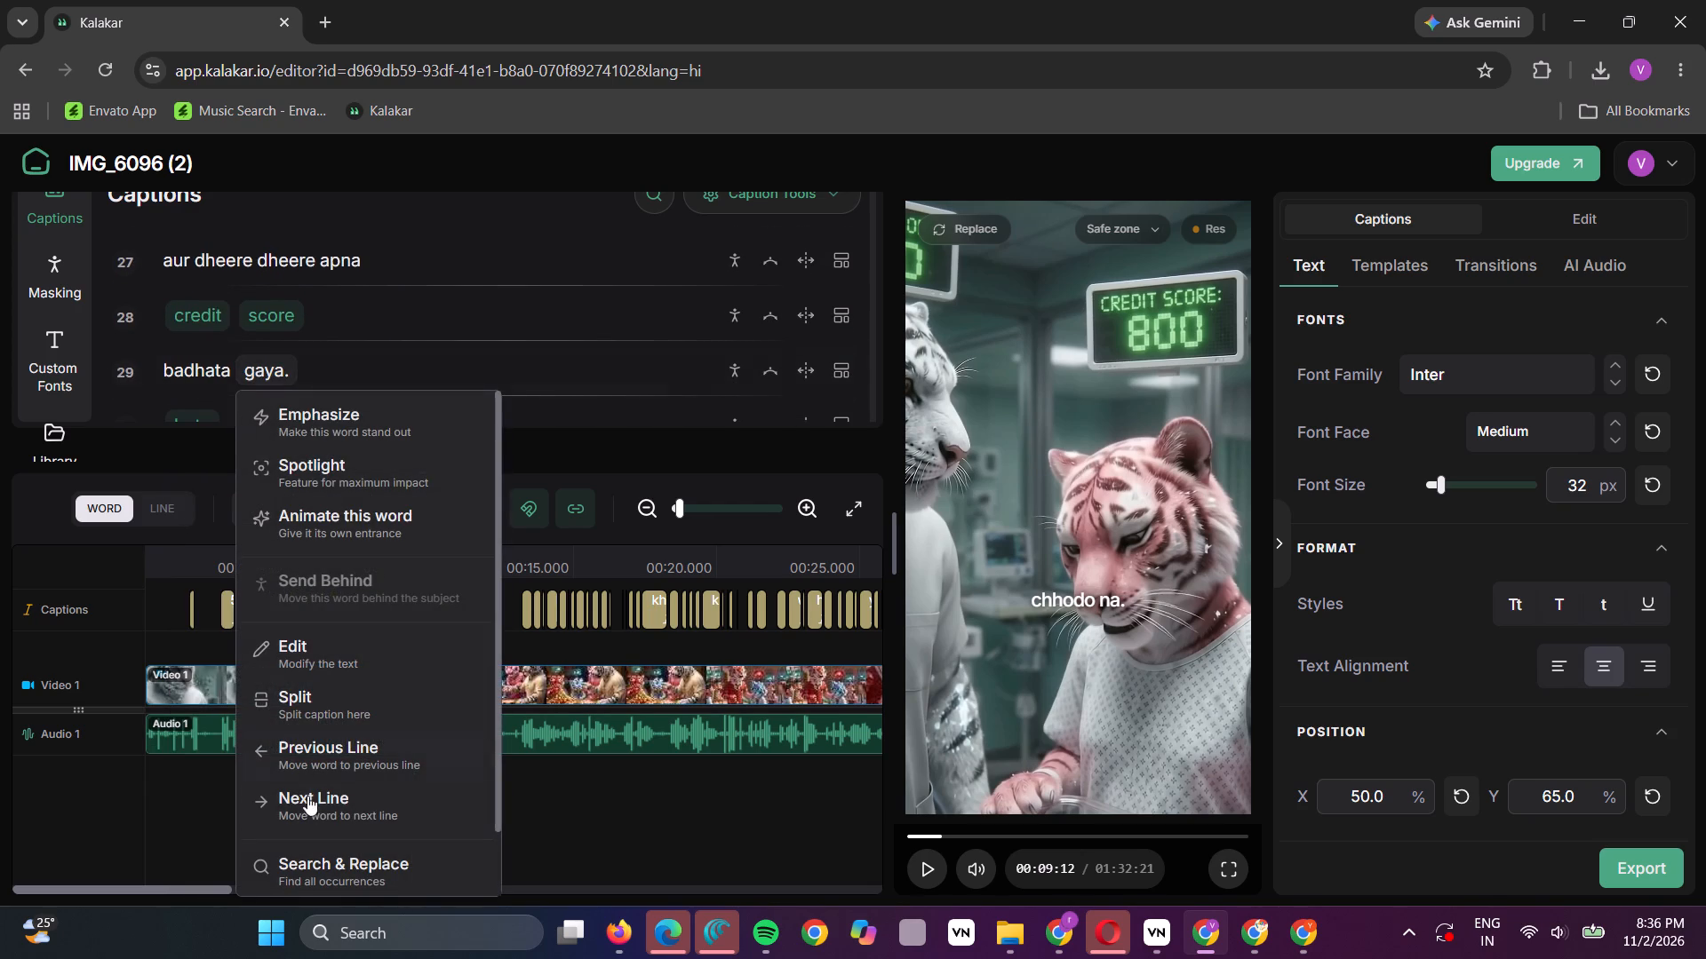
click(315, 753)
Regroup captions 29 to 31 into the lines "beta paise... papa mere paas" and "kuchh".
scroll(347, 383, down, 1)
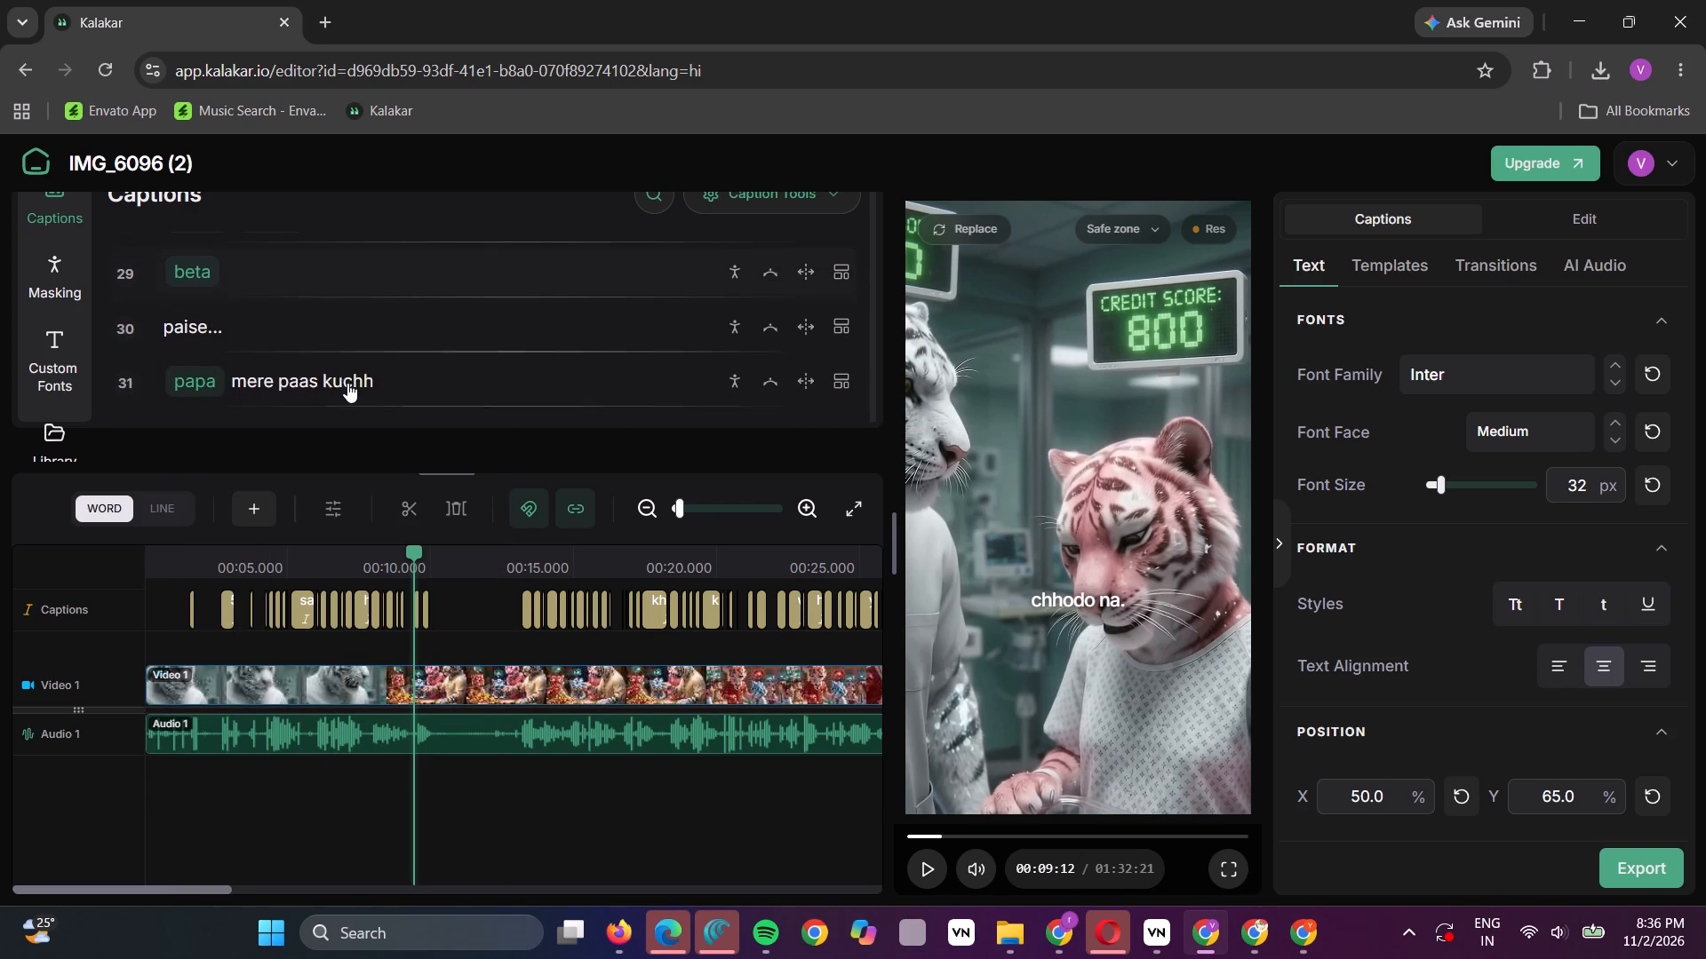
click(364, 383)
click(399, 757)
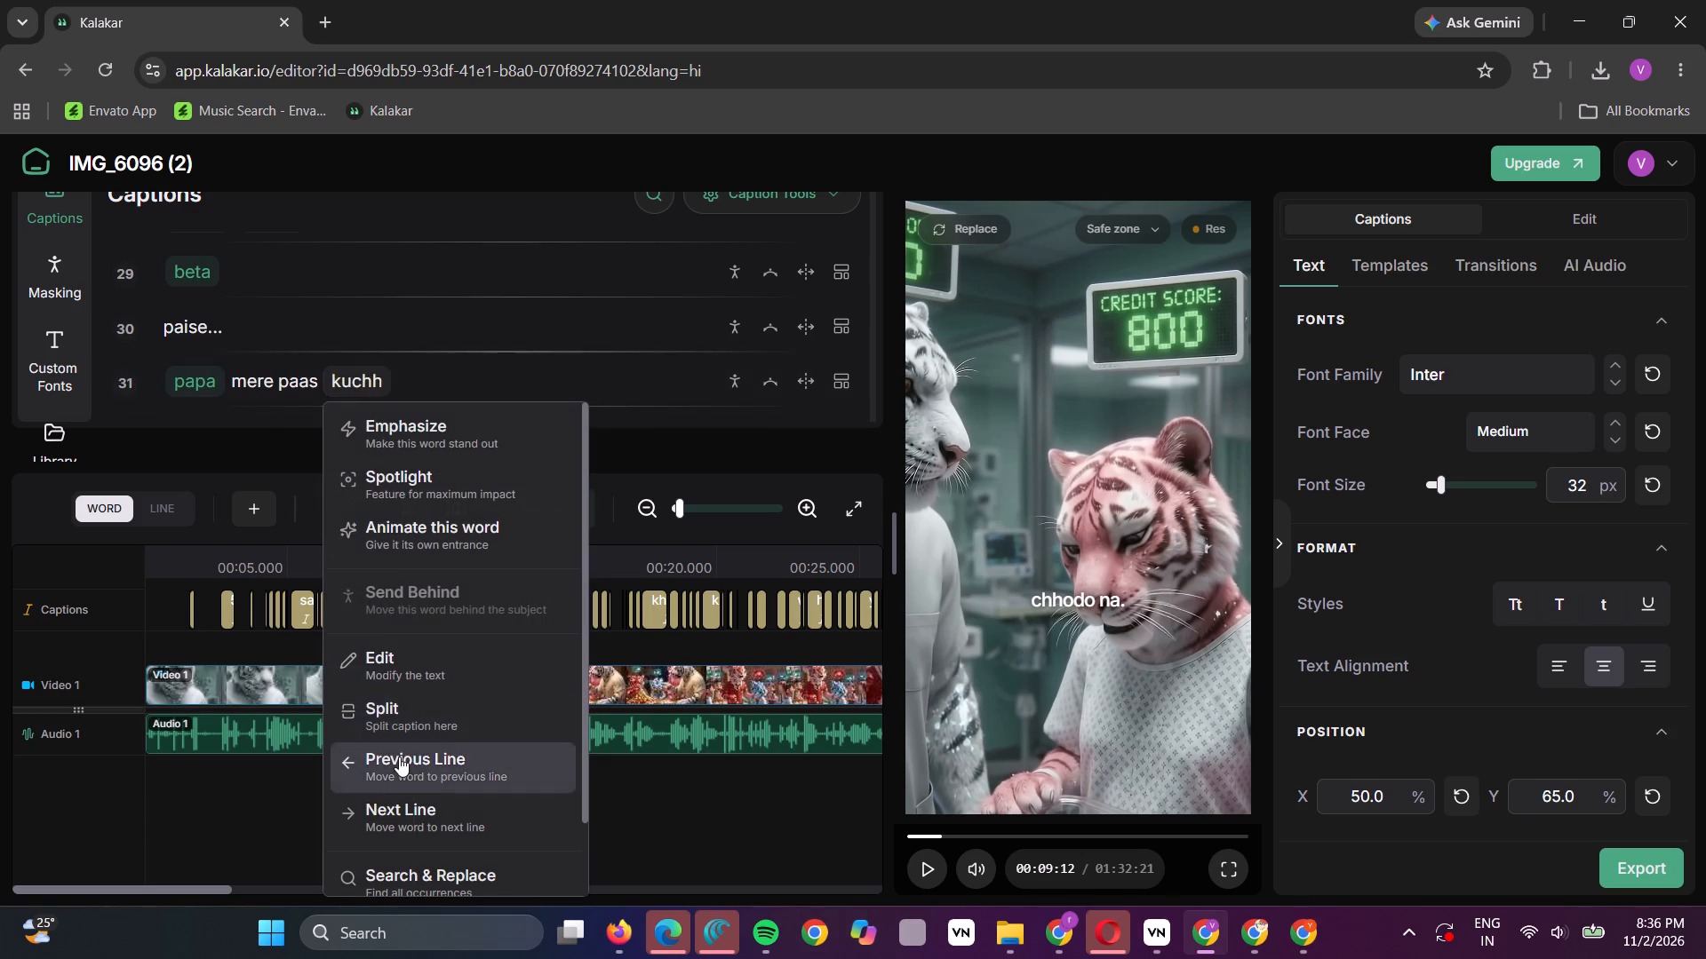
click(366, 325)
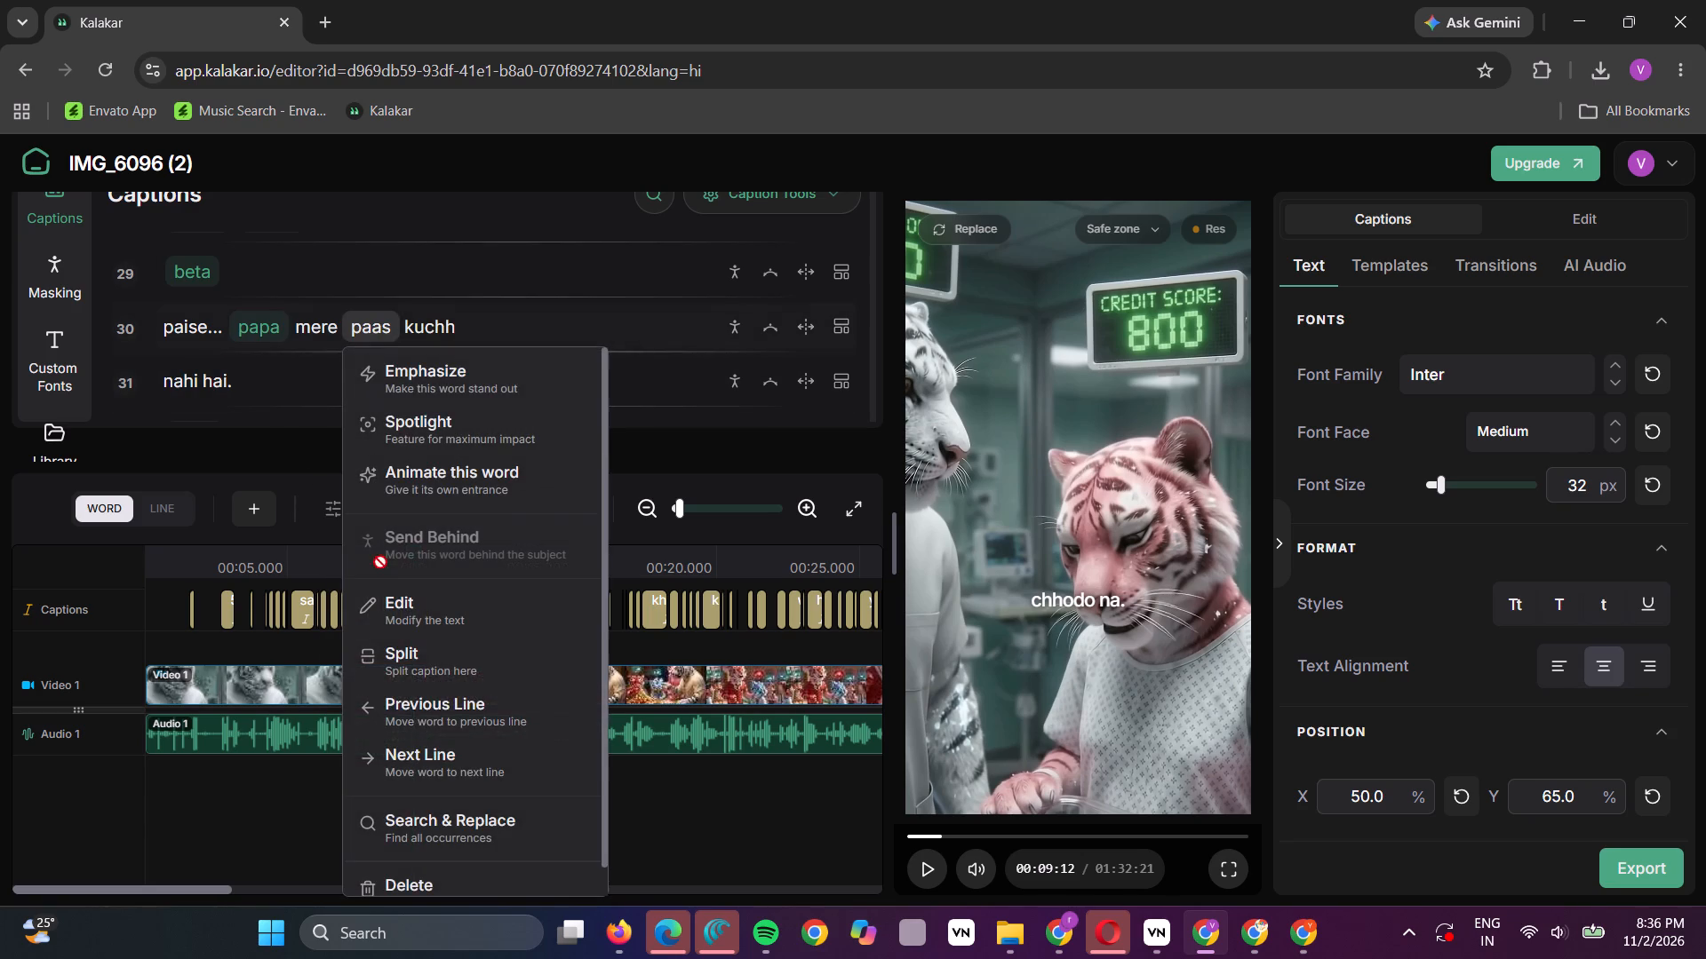
click(415, 703)
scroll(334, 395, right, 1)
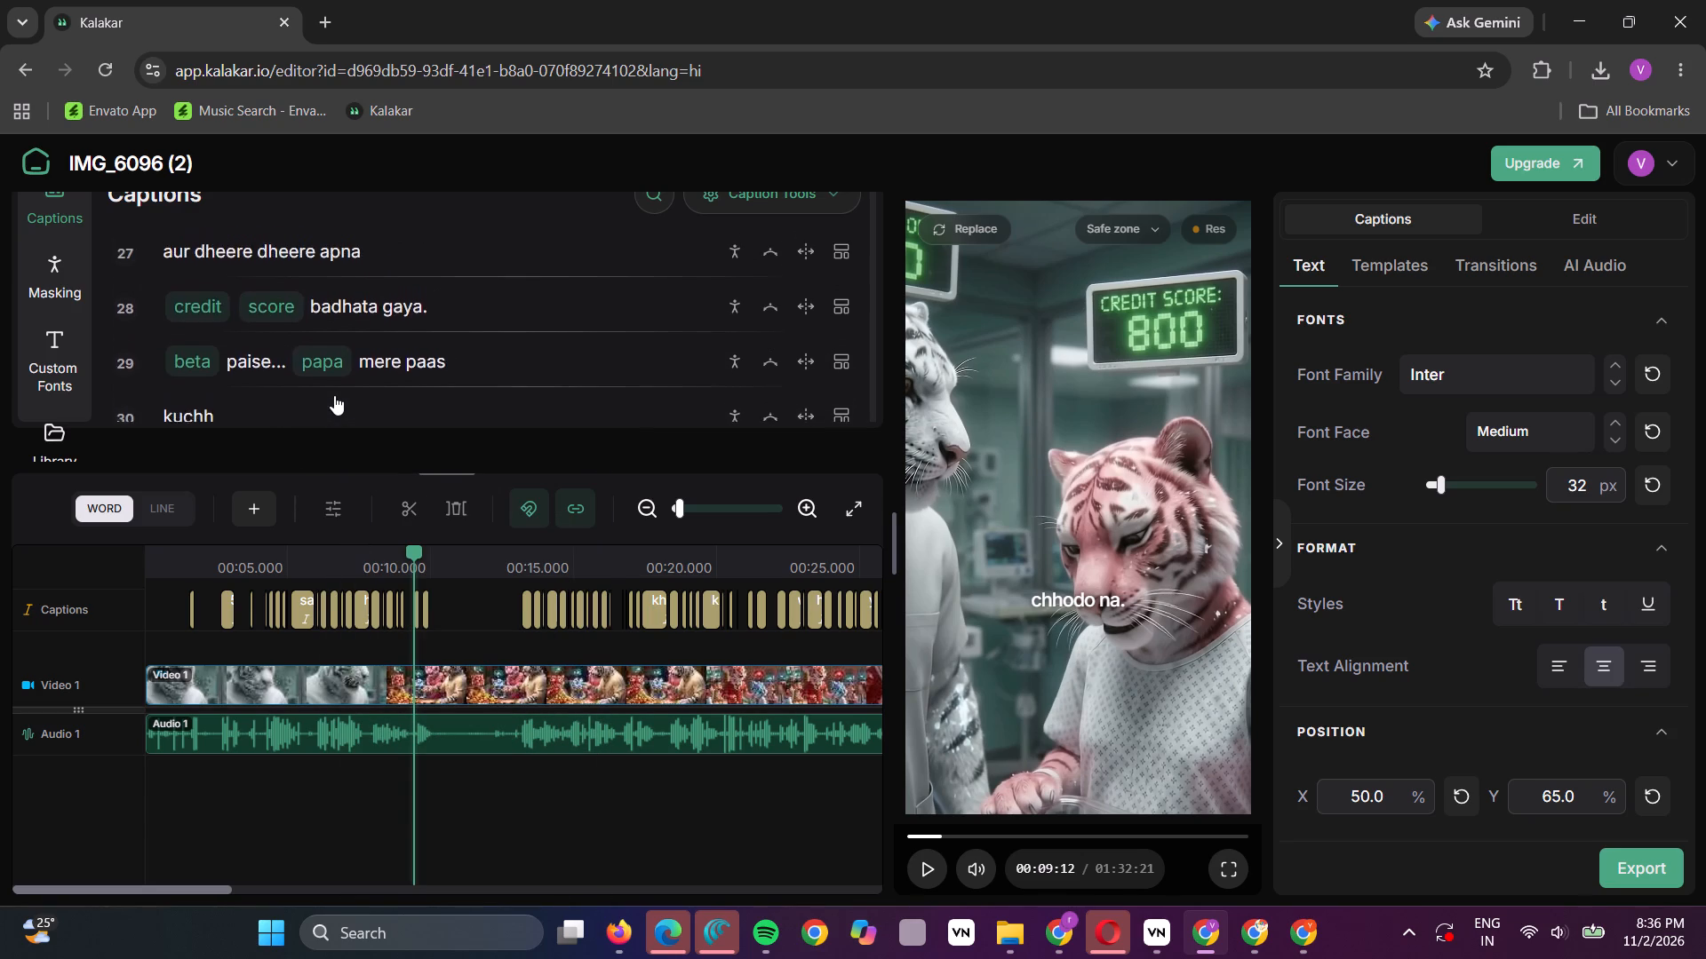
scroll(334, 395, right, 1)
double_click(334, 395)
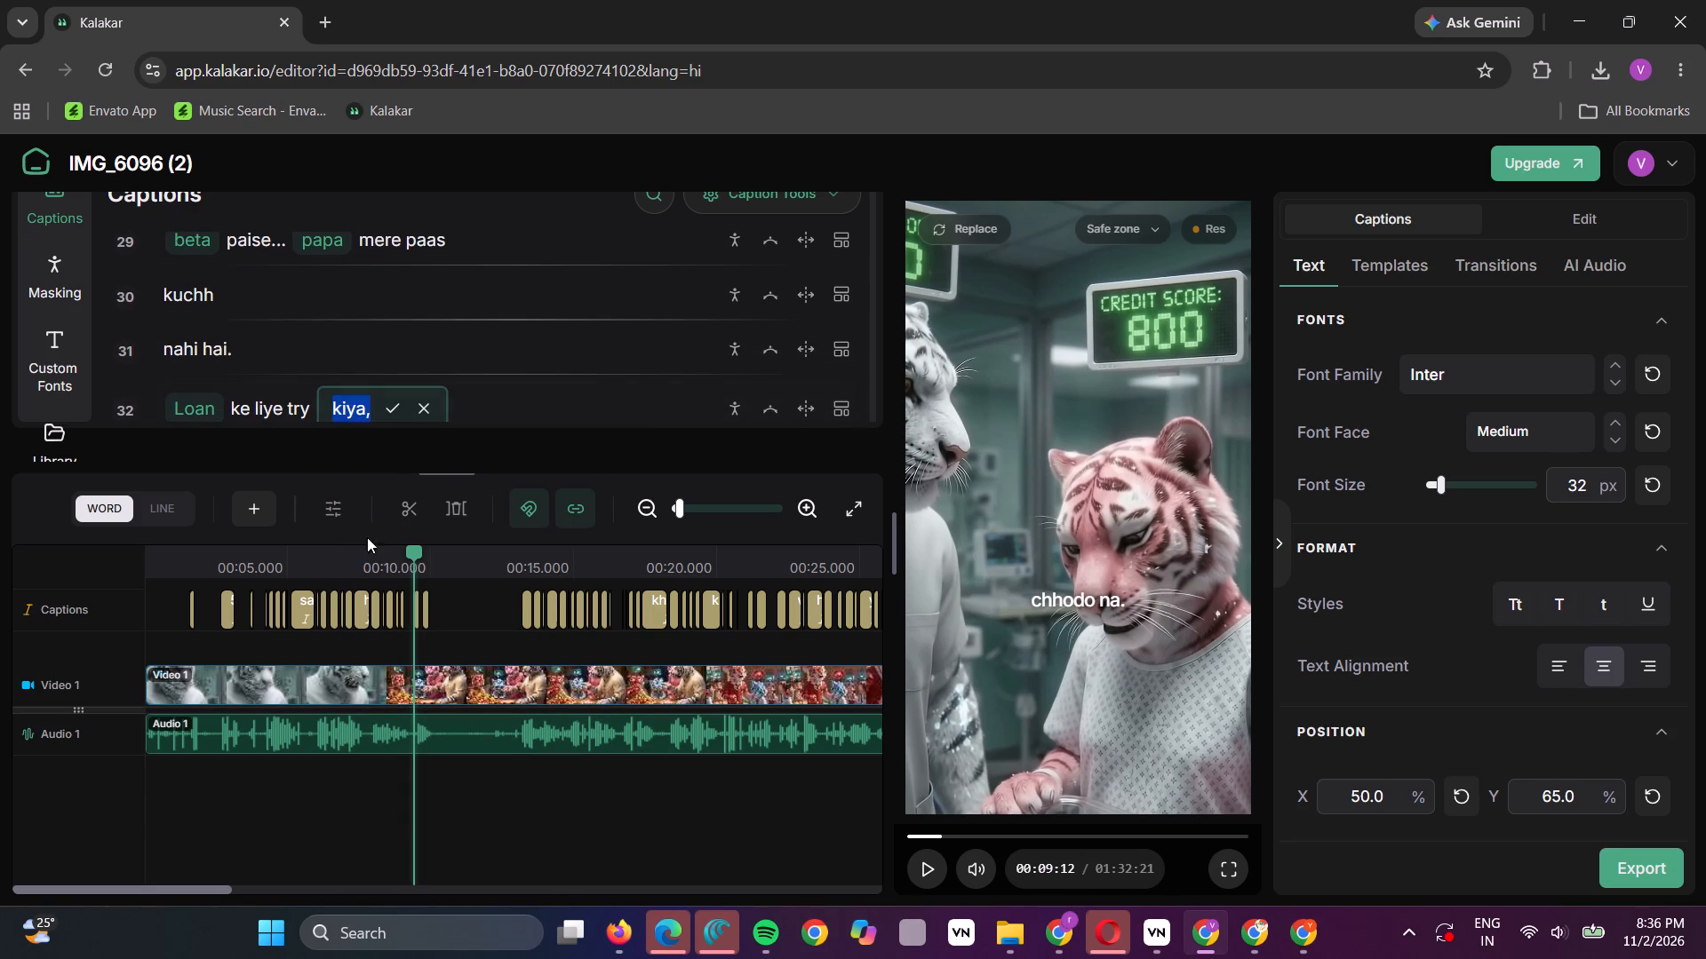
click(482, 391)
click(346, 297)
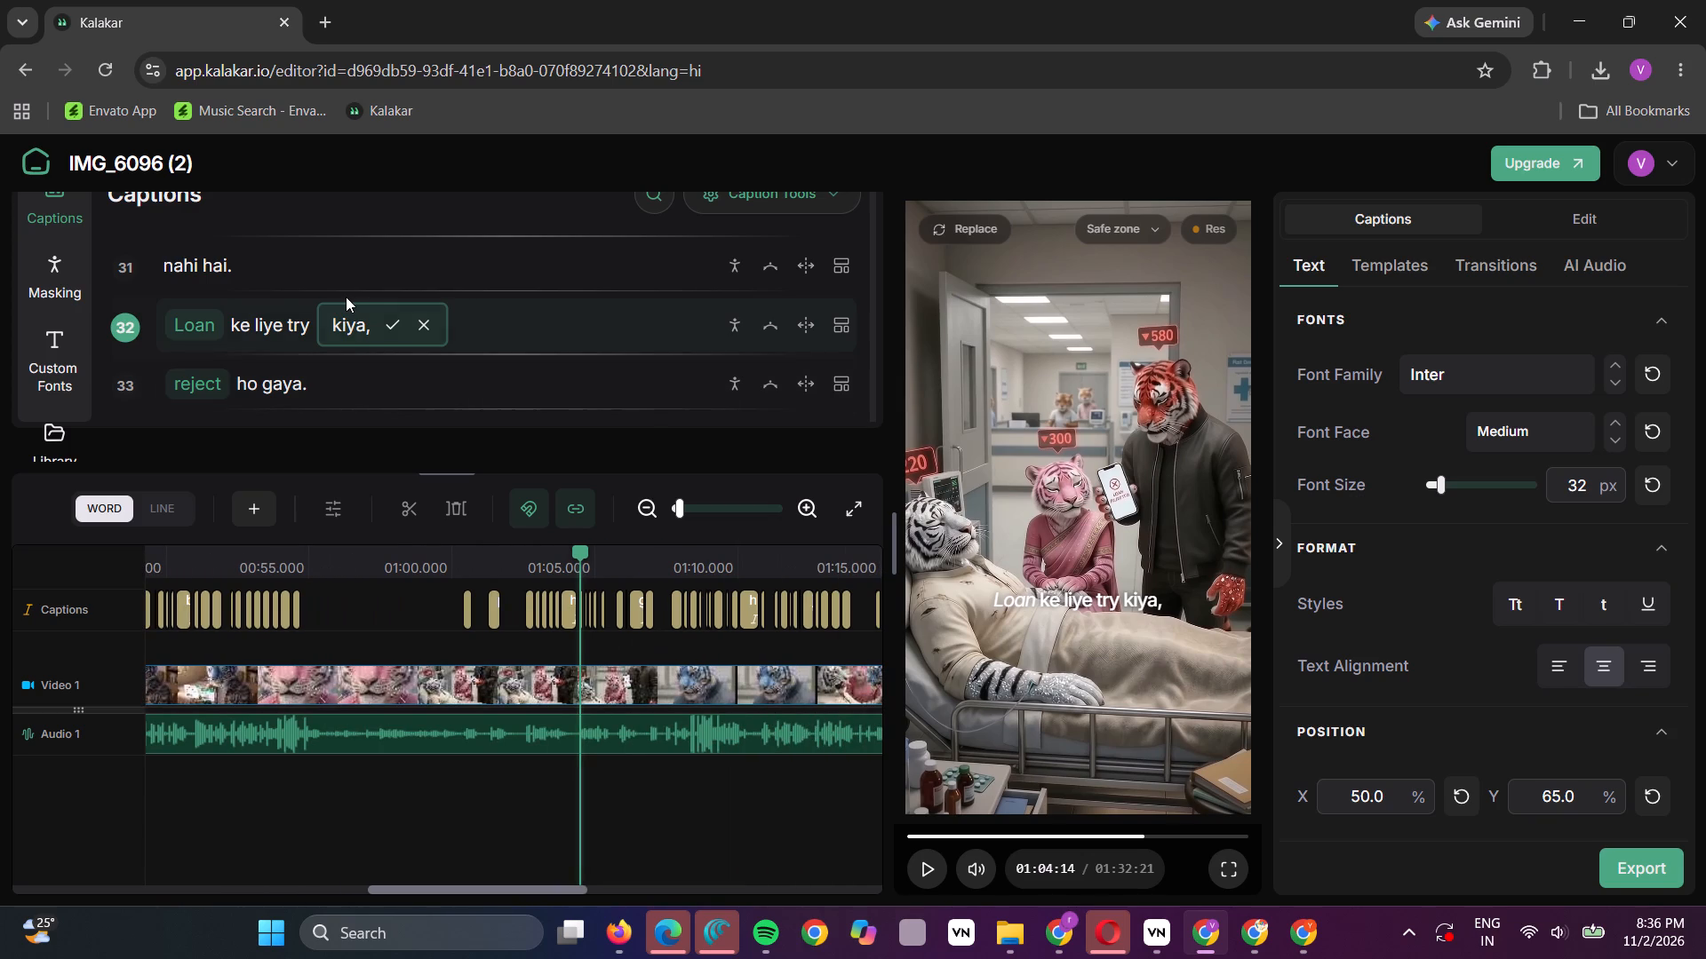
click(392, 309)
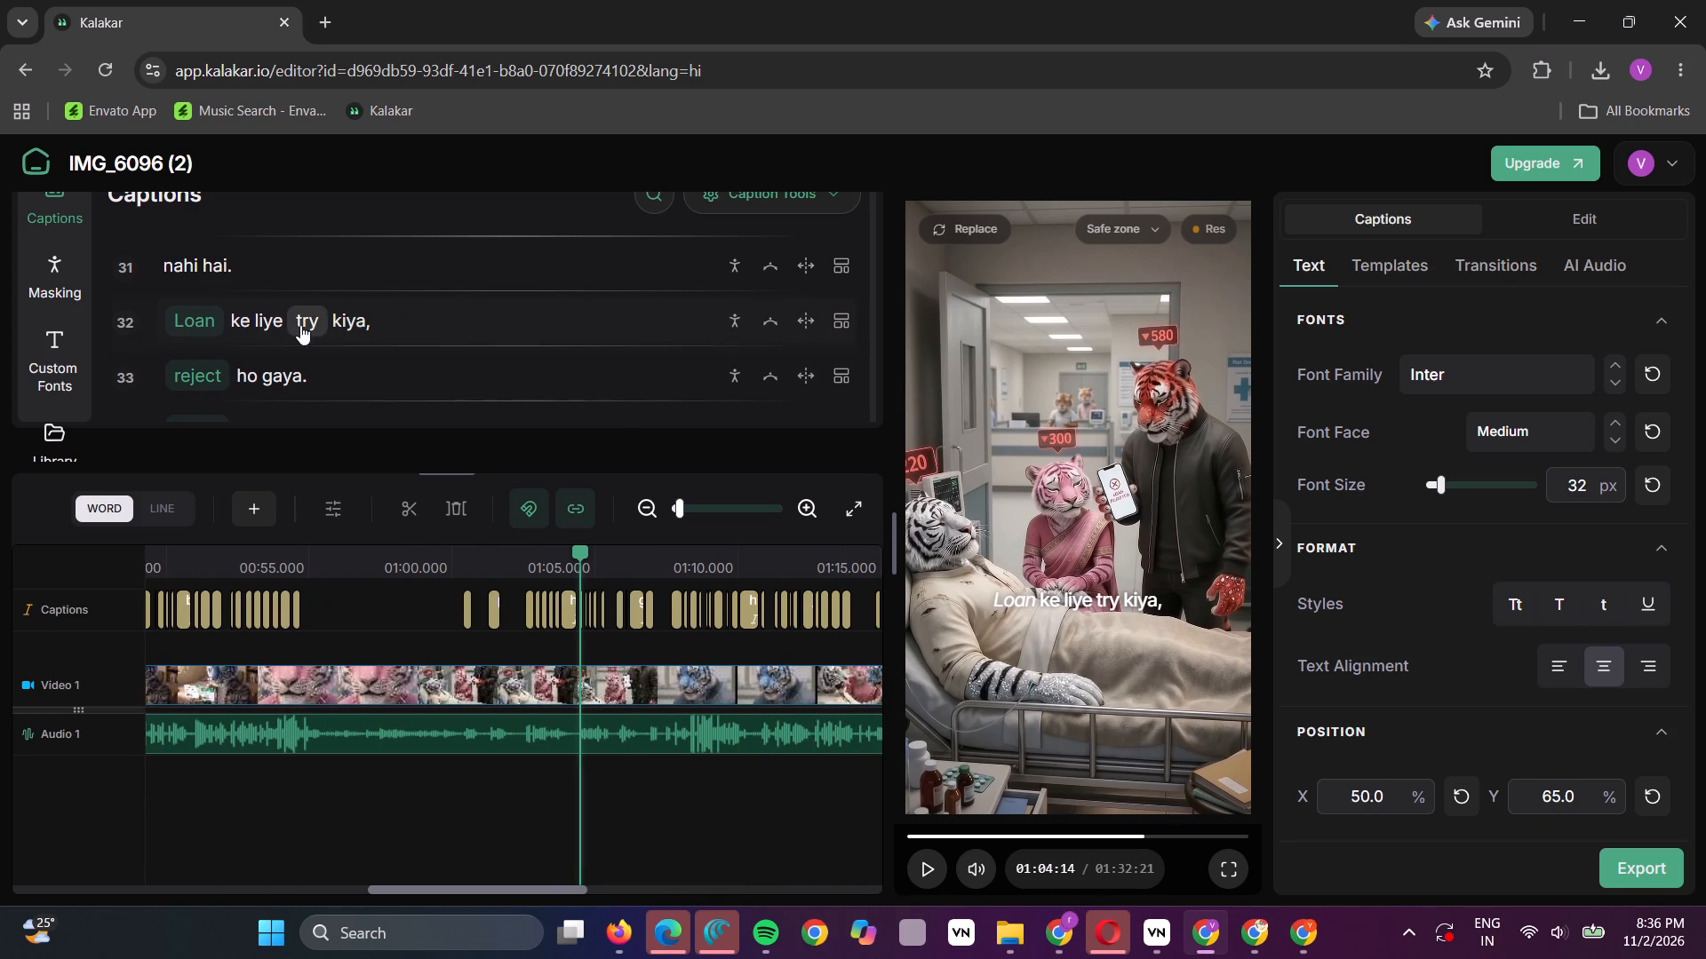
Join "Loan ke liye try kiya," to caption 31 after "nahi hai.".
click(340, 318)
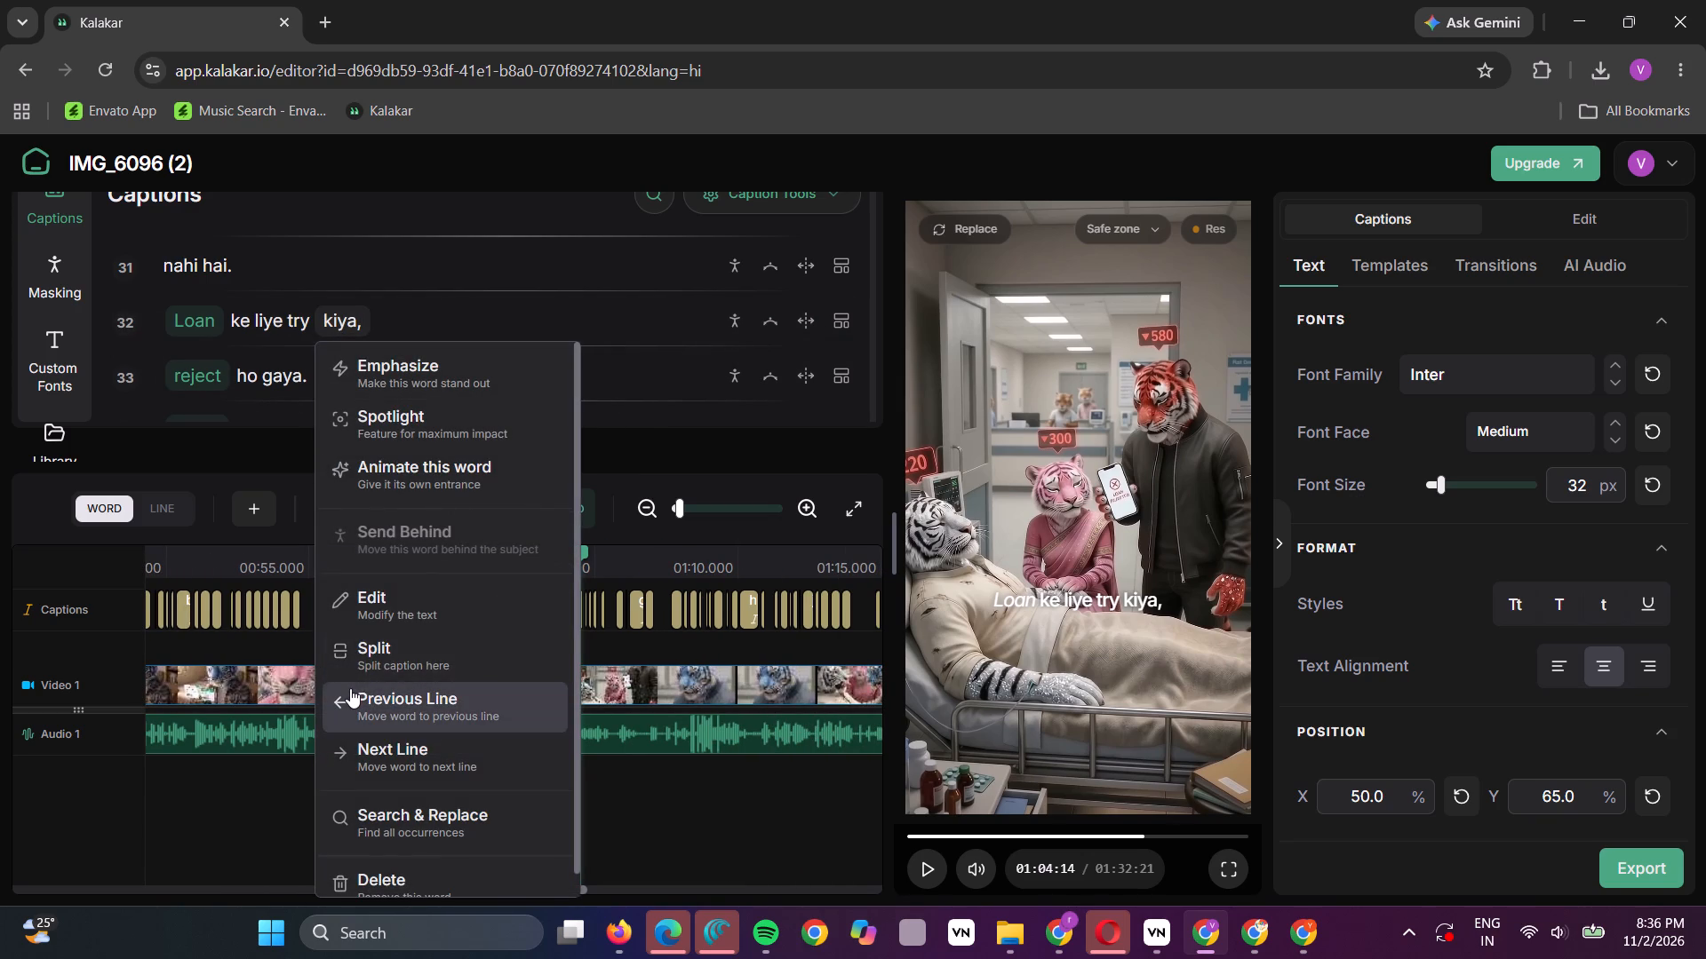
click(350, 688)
Move "nahi hai." up to follow "kuchh" in caption 30, leaving "Loan ke liye try kiya," as caption 31.
scroll(345, 288, up, 1)
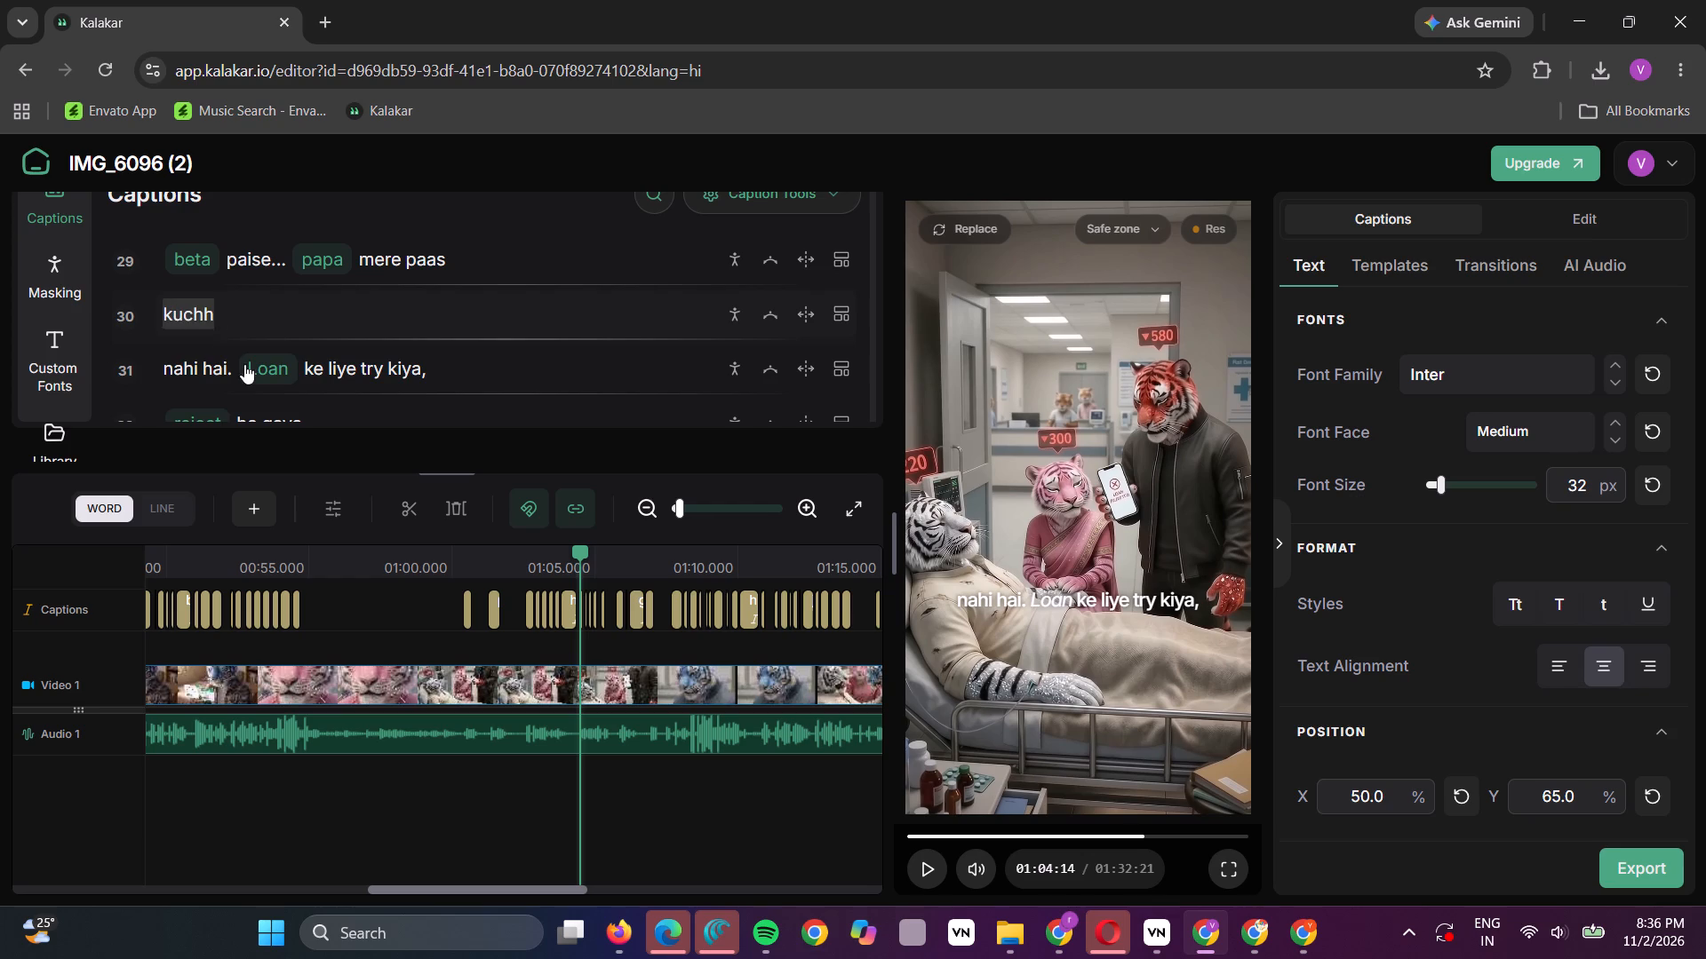
click(205, 373)
click(307, 739)
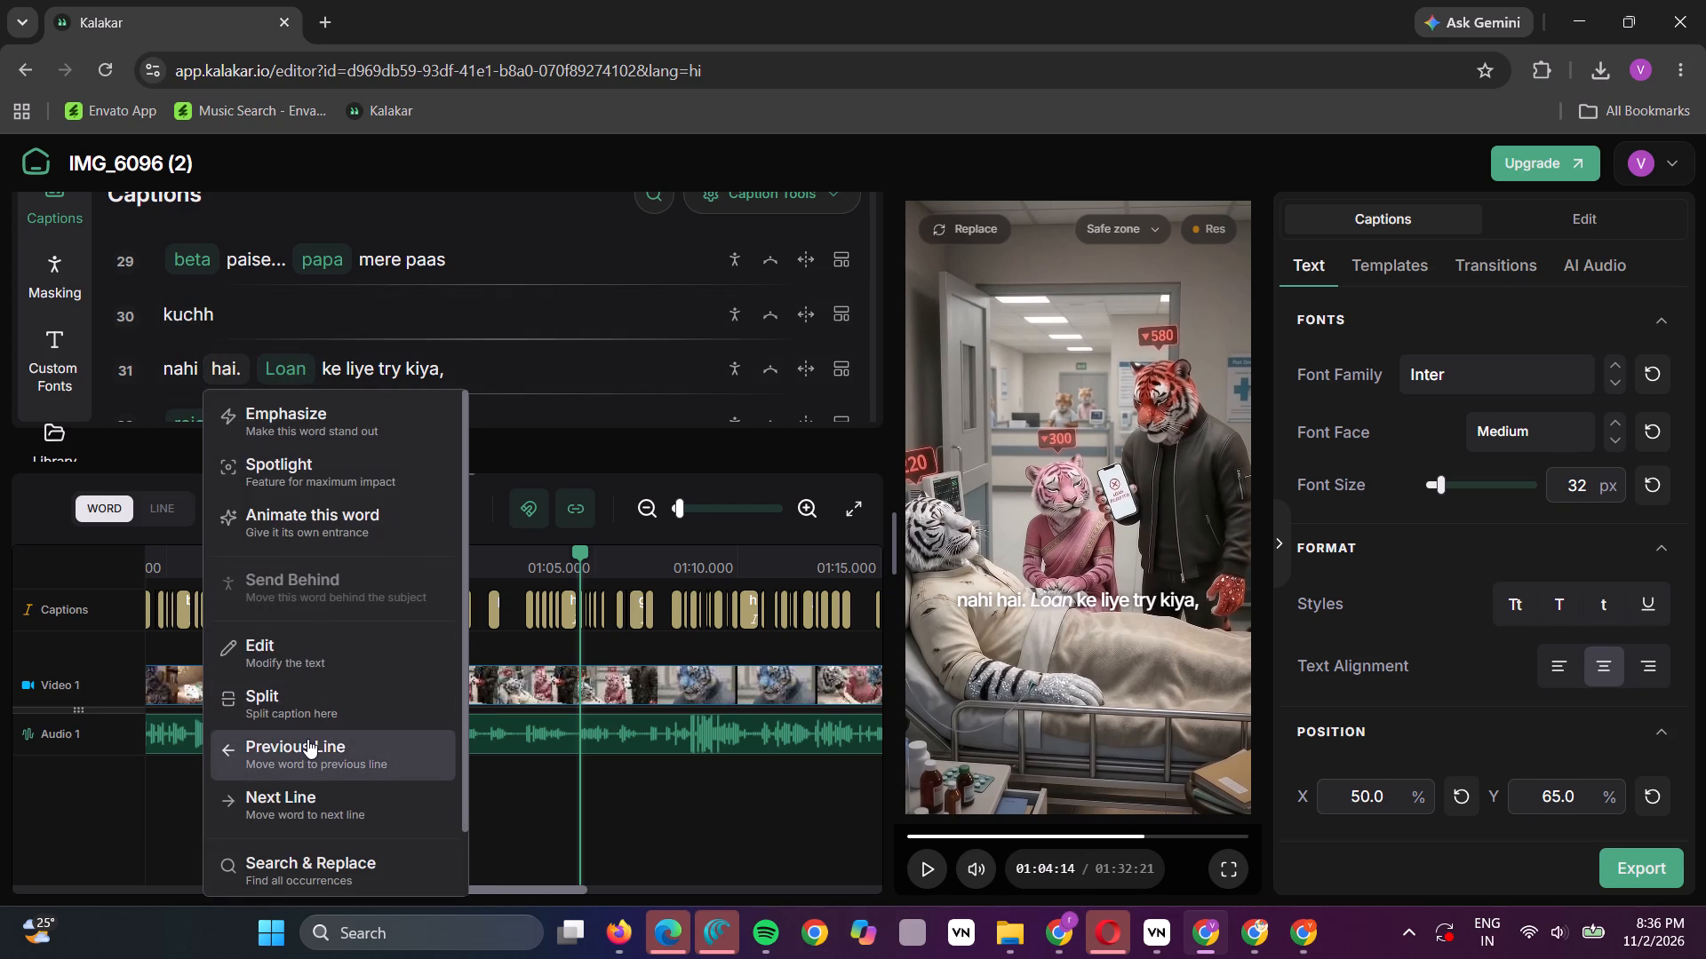
Regroup captions 32 to 36 into the lines "reject ho gaya. score" and "580 hai. aapne kaha tha main".
scroll(315, 347, down, 1)
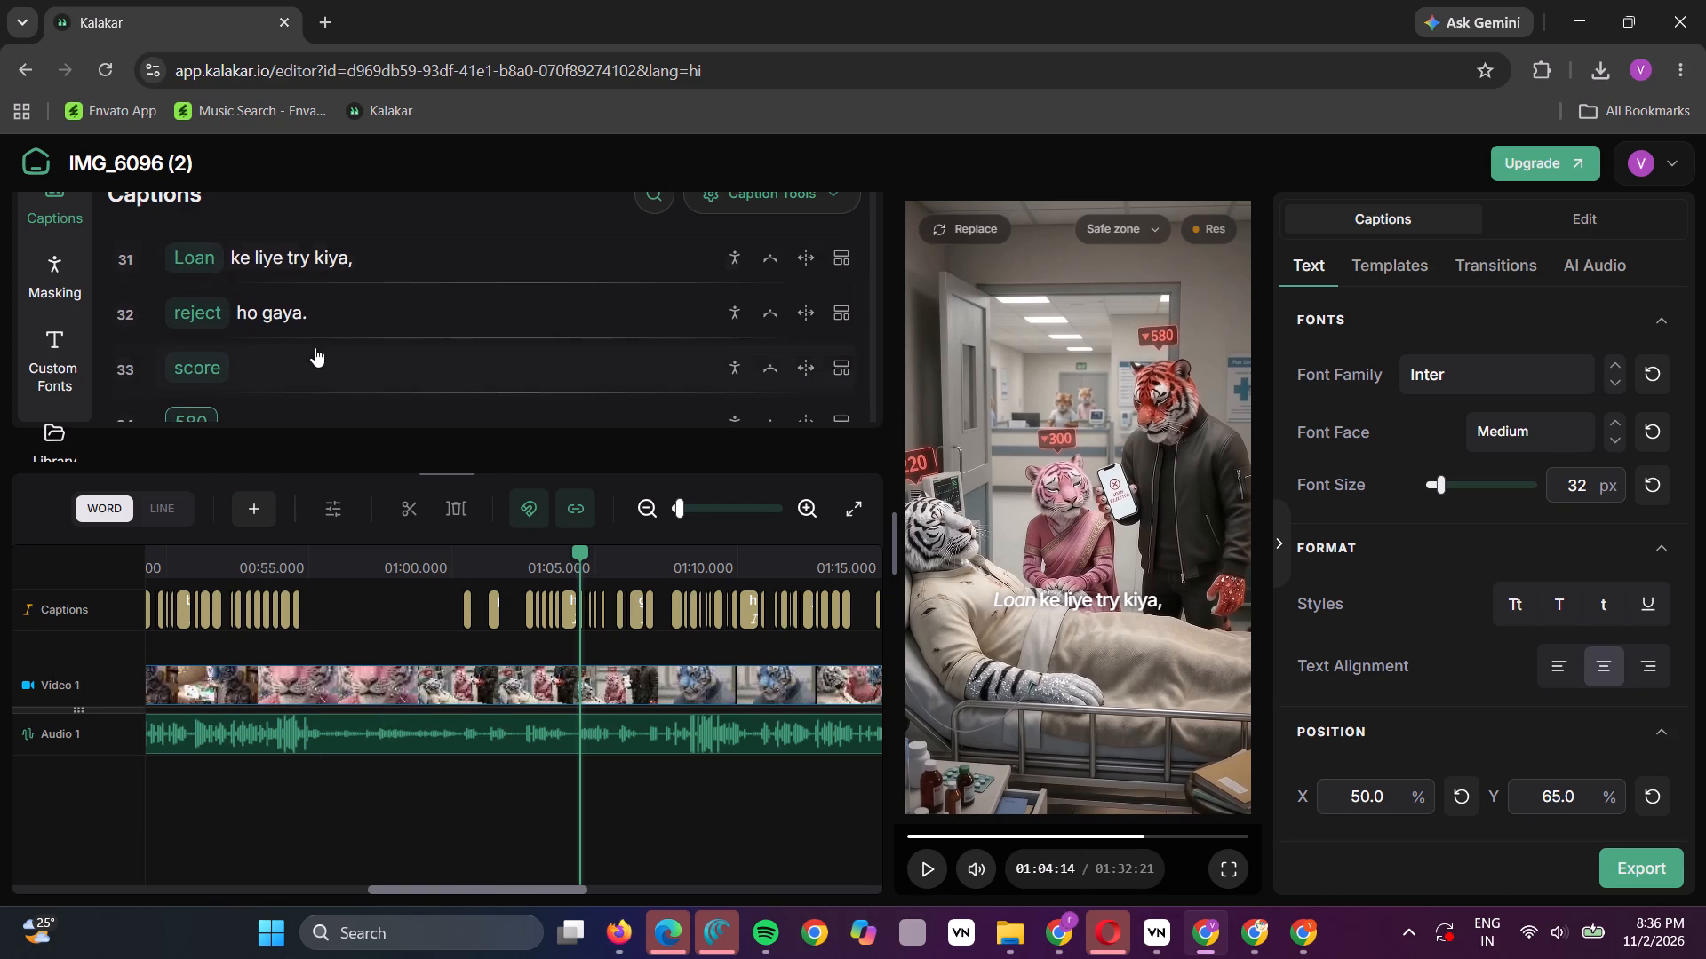
scroll(315, 347, down, 1)
click(177, 408)
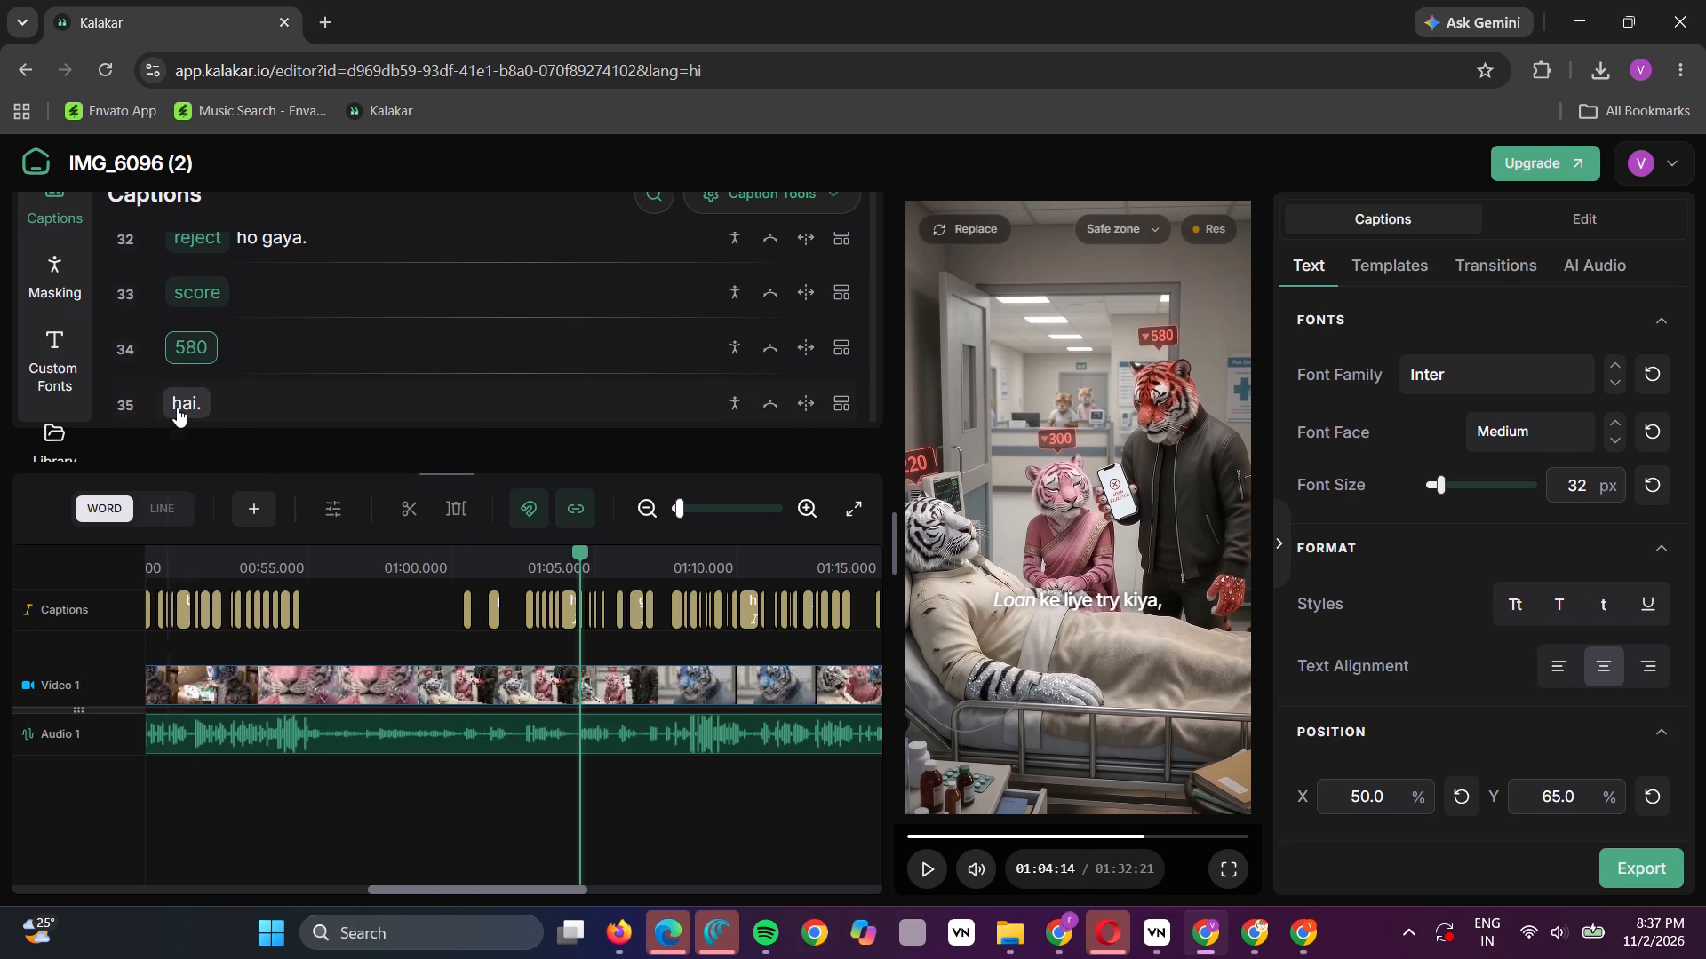
click(238, 849)
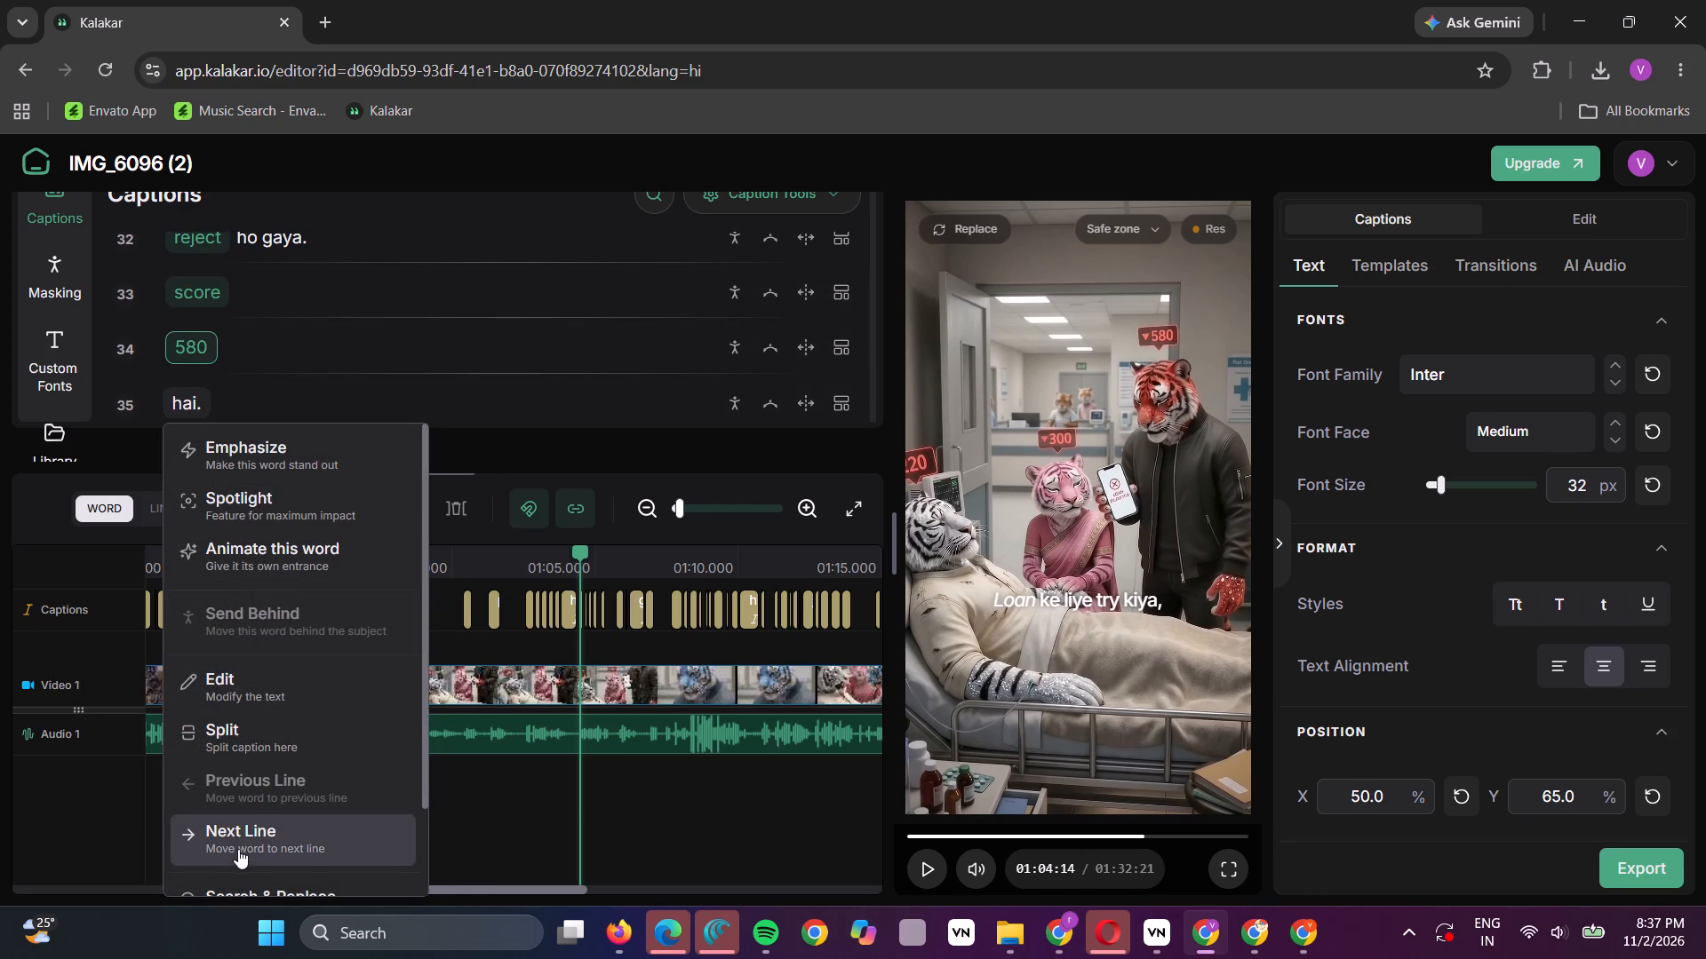
click(195, 288)
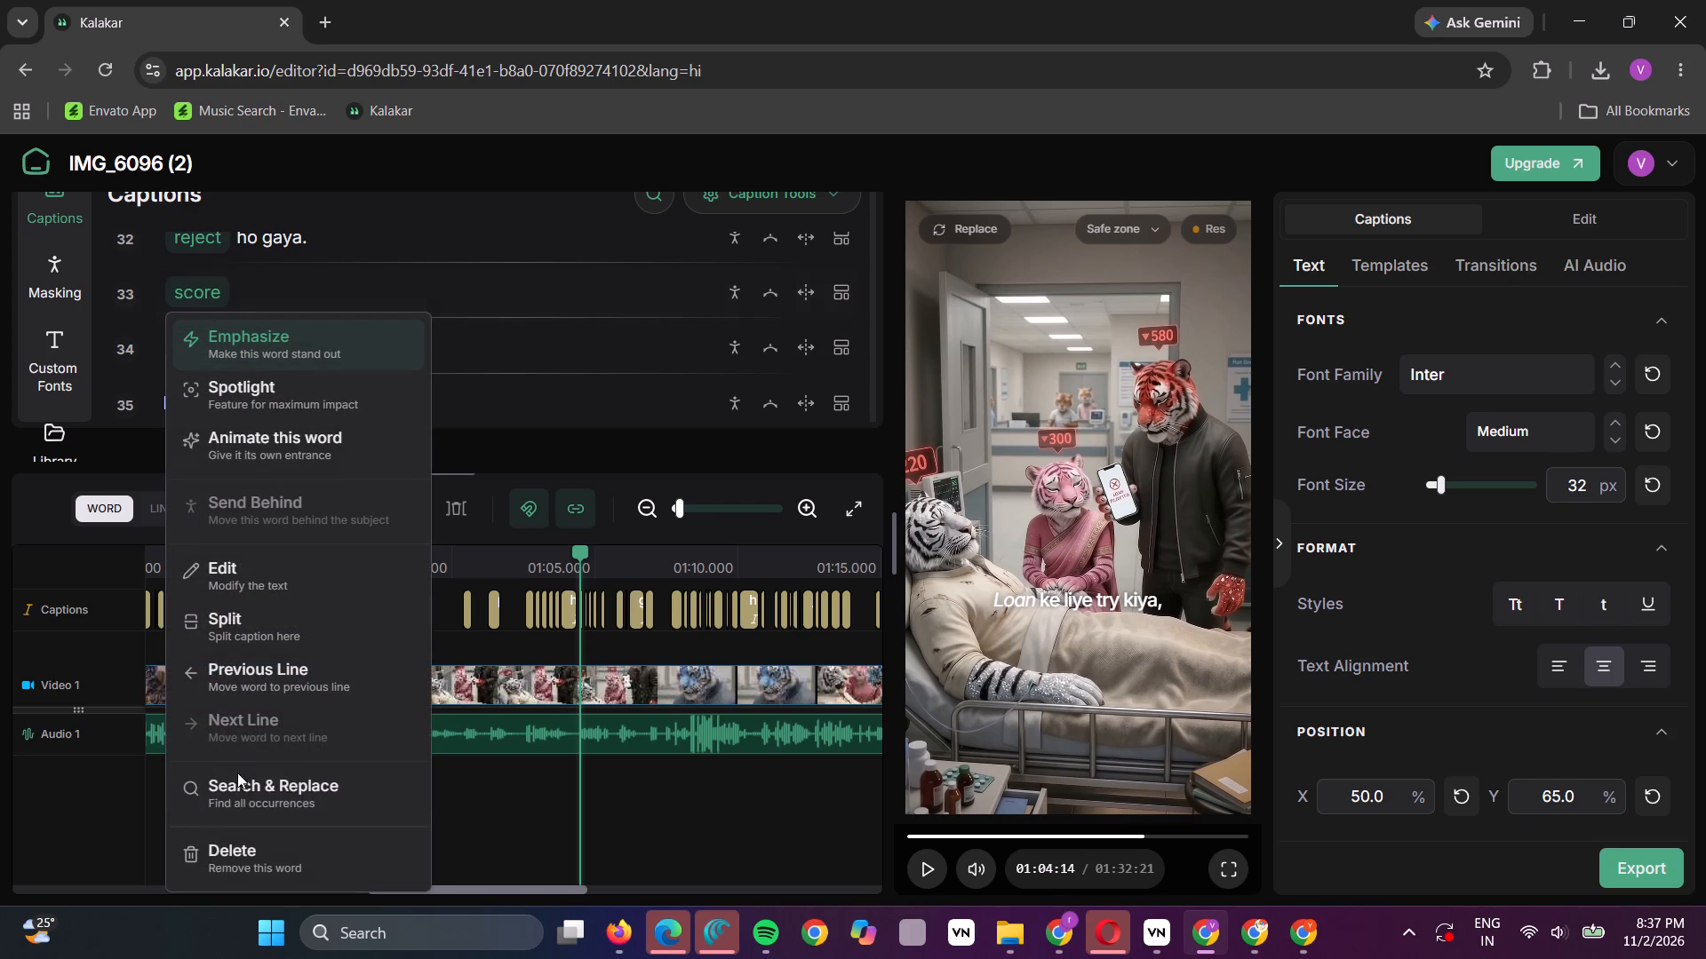
click(245, 660)
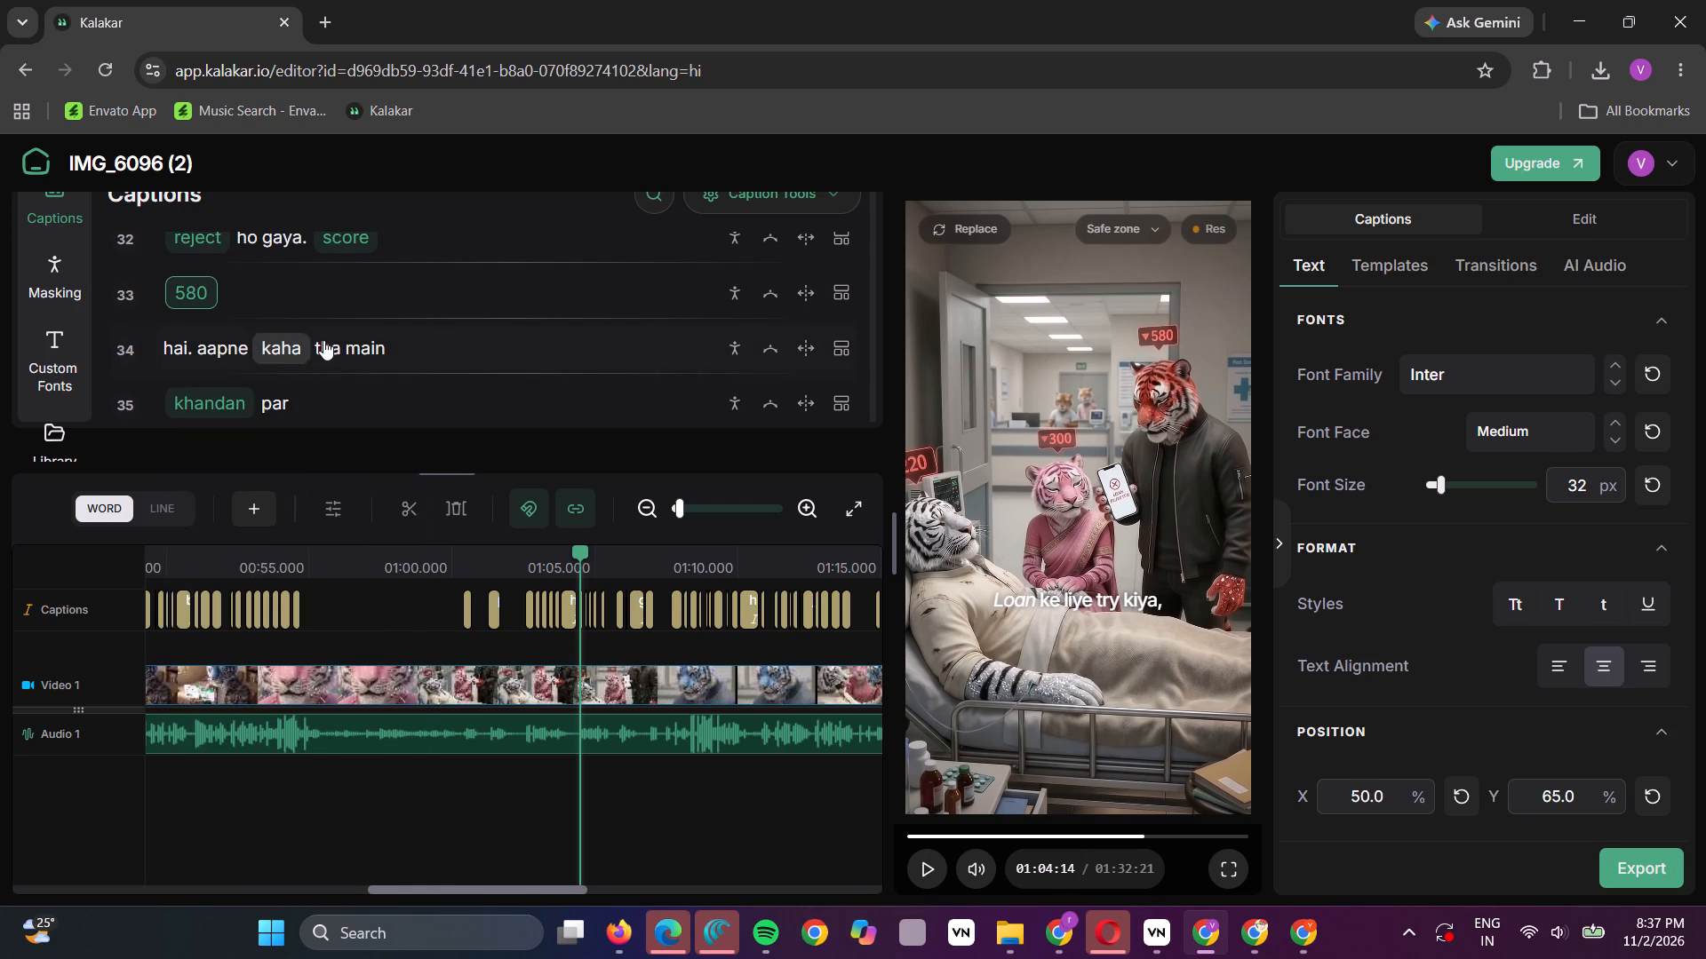
click(342, 345)
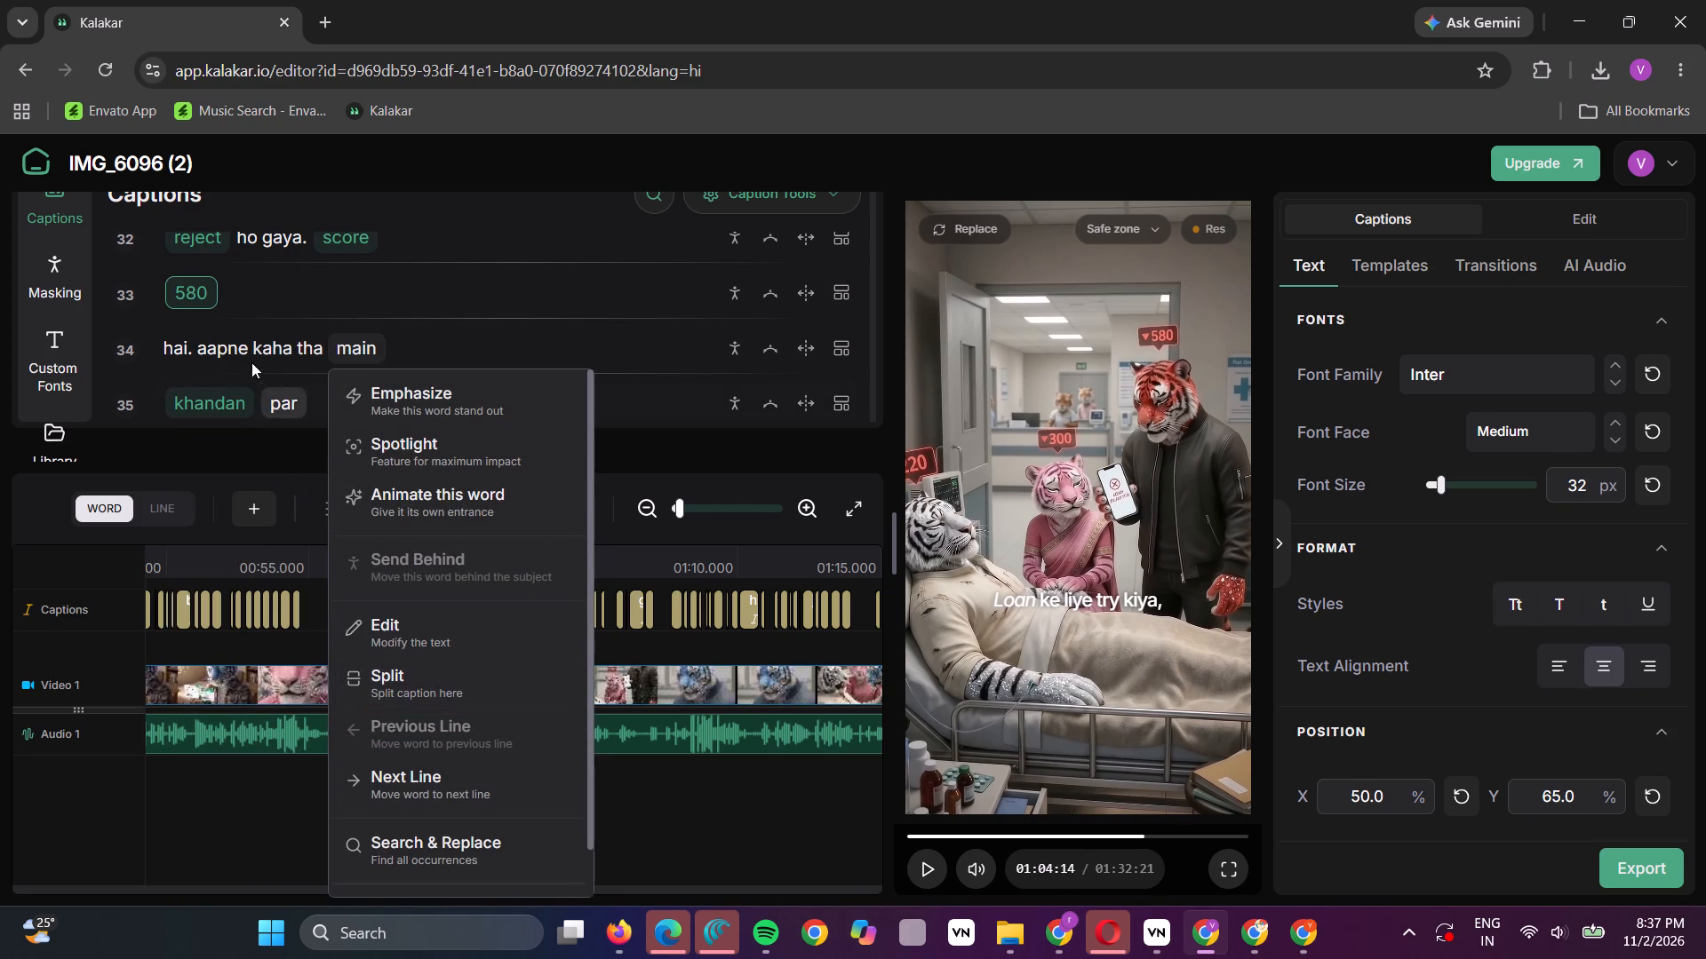
click(203, 298)
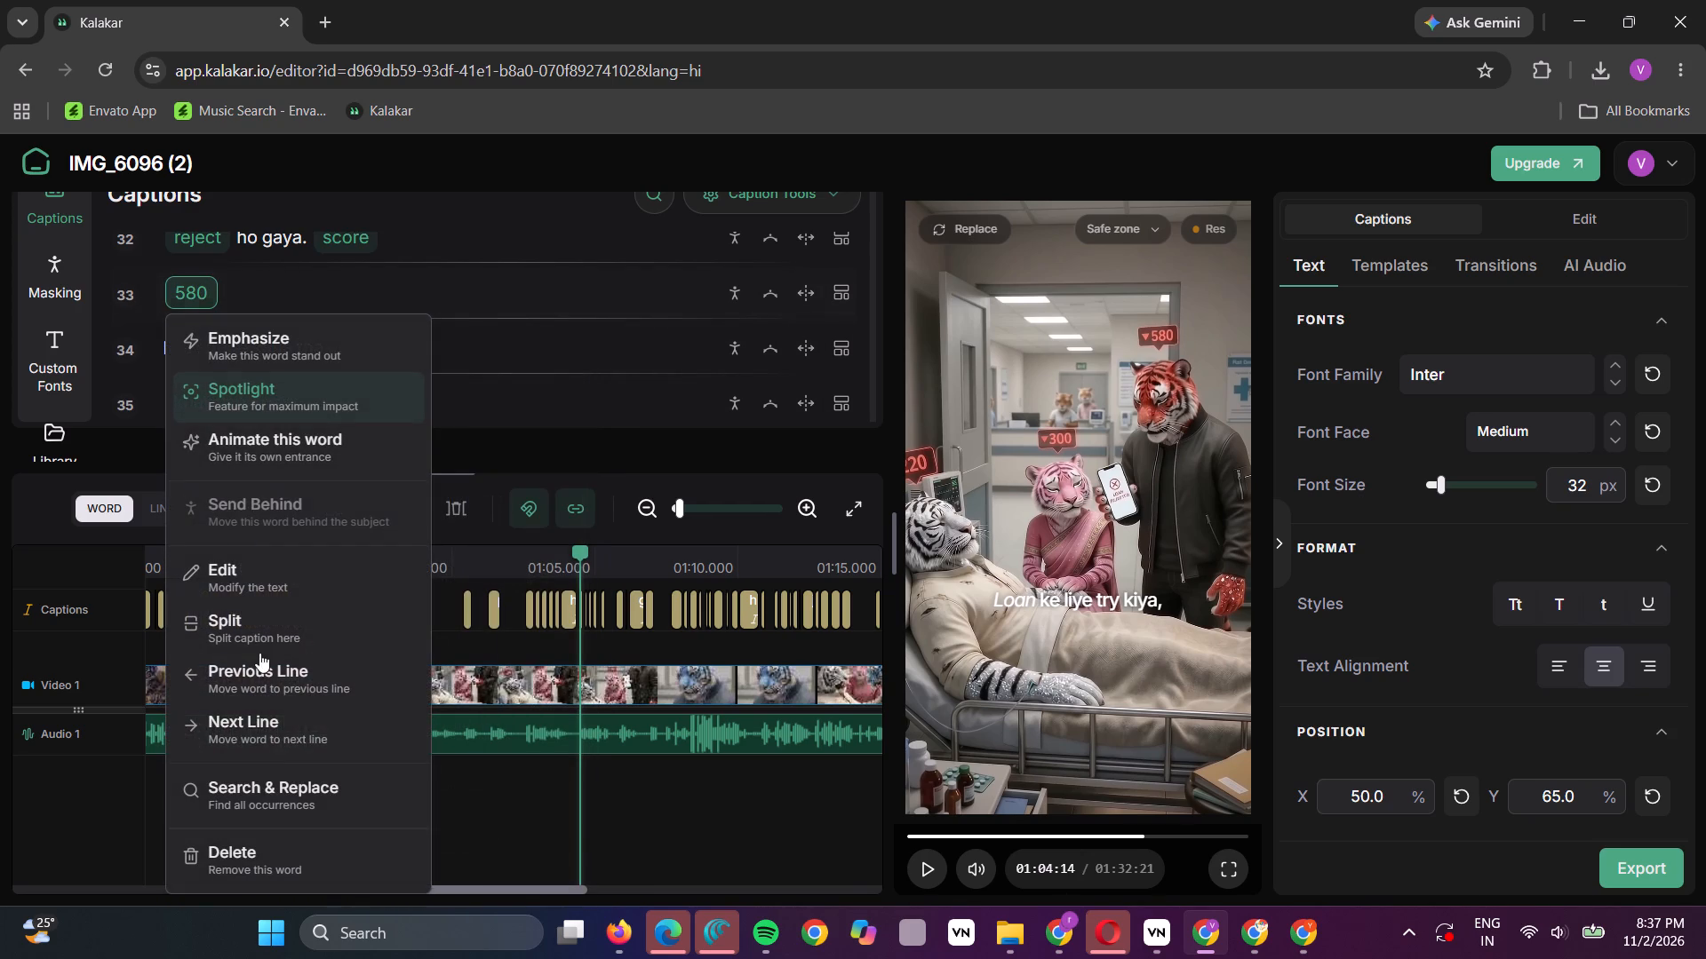
click(269, 719)
Regroup the captions from 34 onward into the lines "khandan par lanat hun." and "chalo aaj".
scroll(322, 324, down, 1)
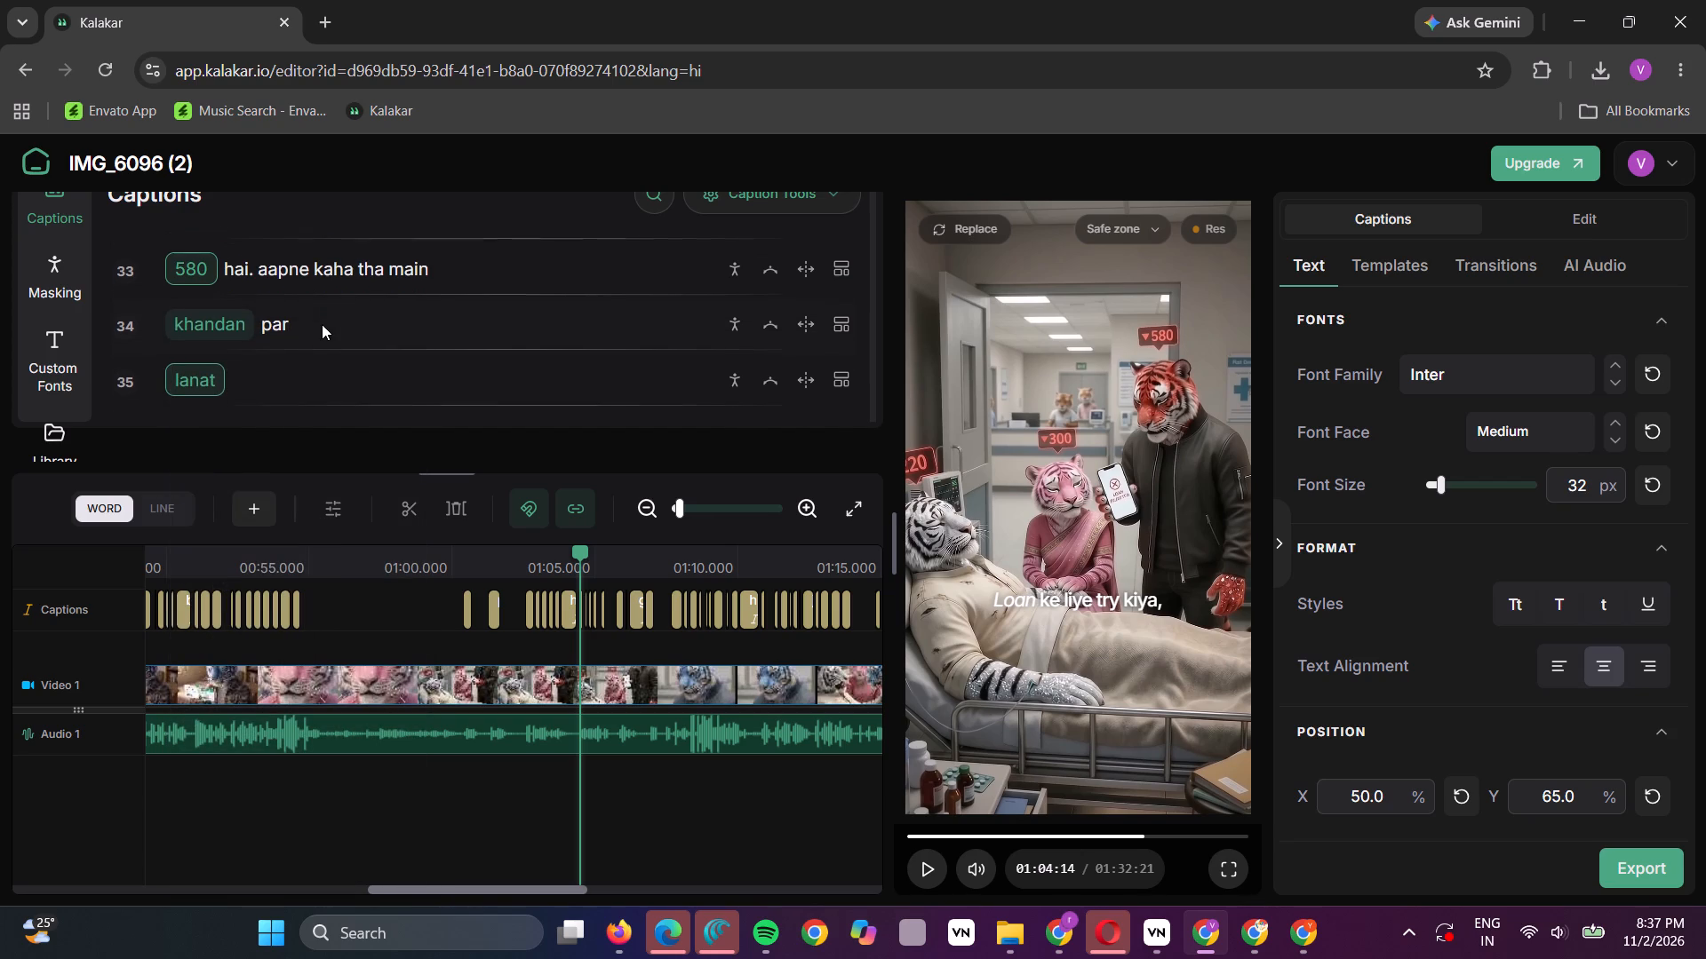
scroll(322, 324, down, 1)
click(187, 413)
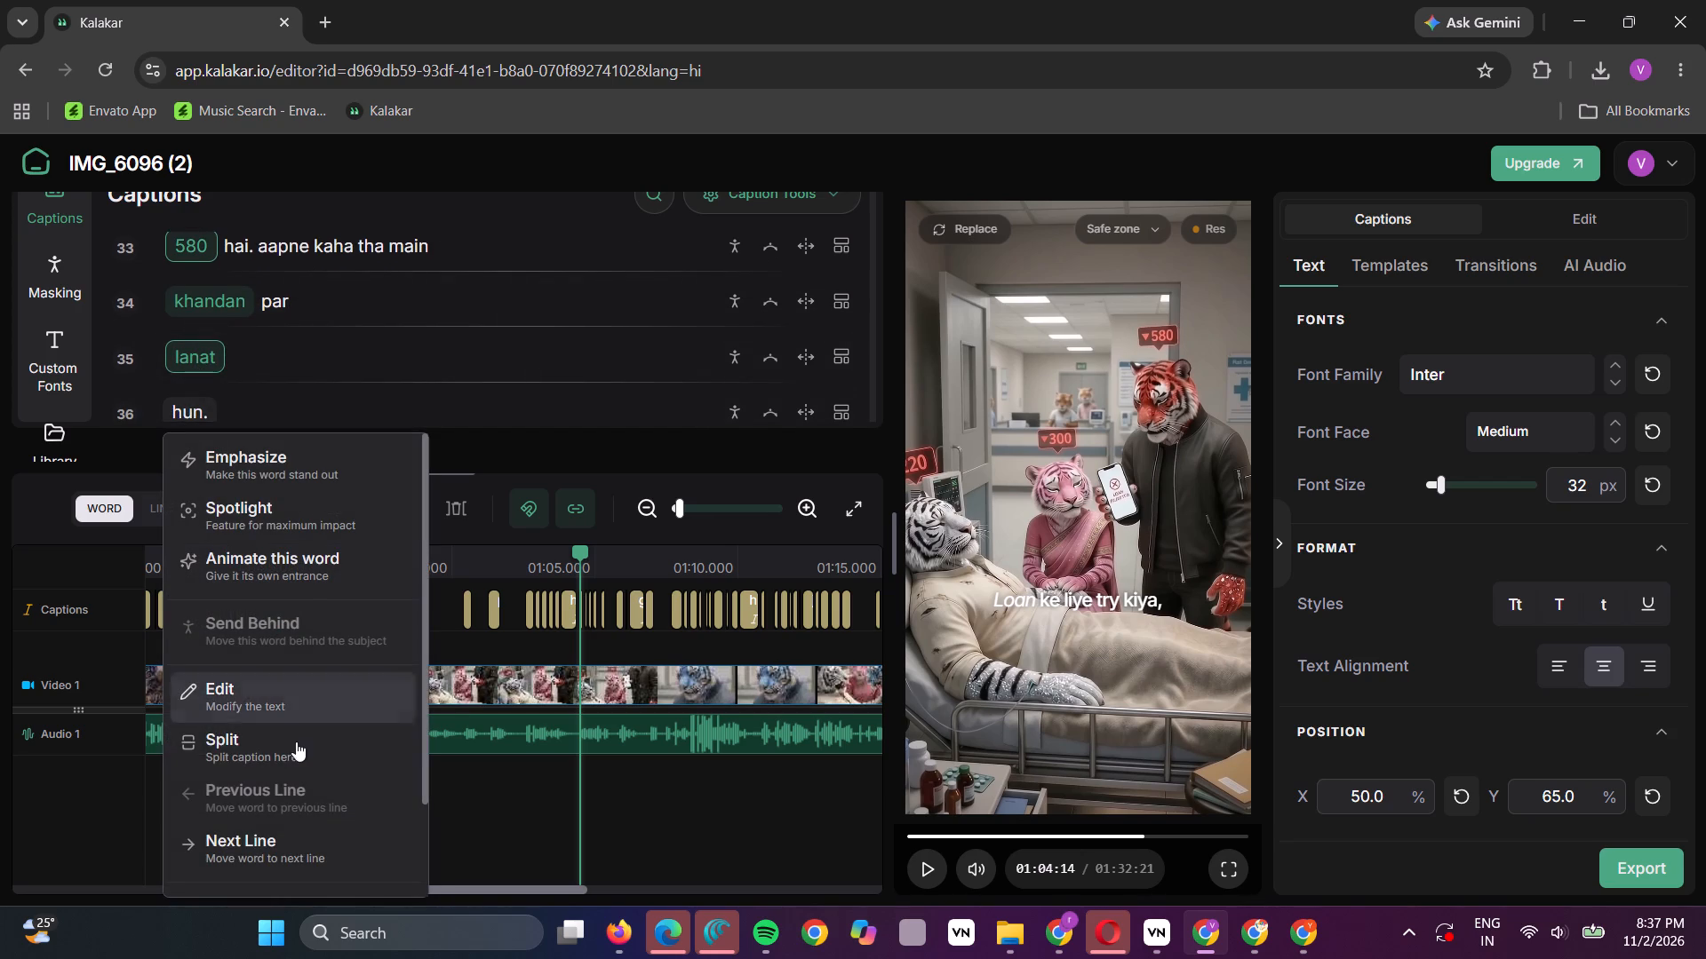
click(279, 834)
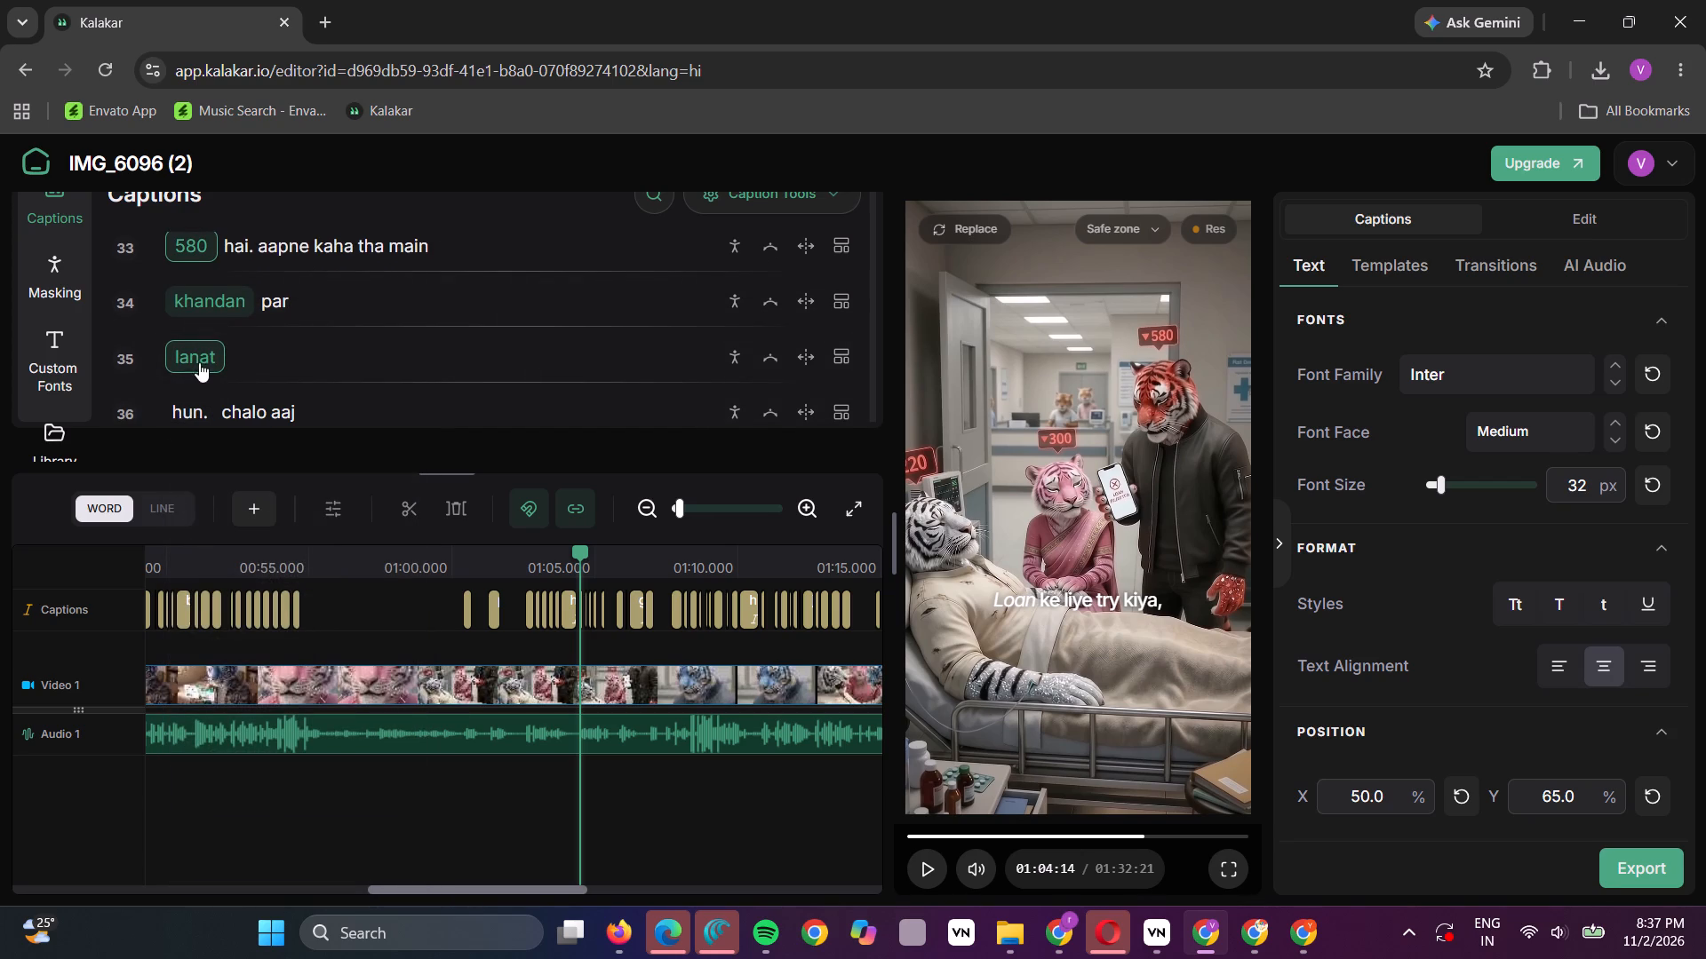
click(216, 363)
click(253, 791)
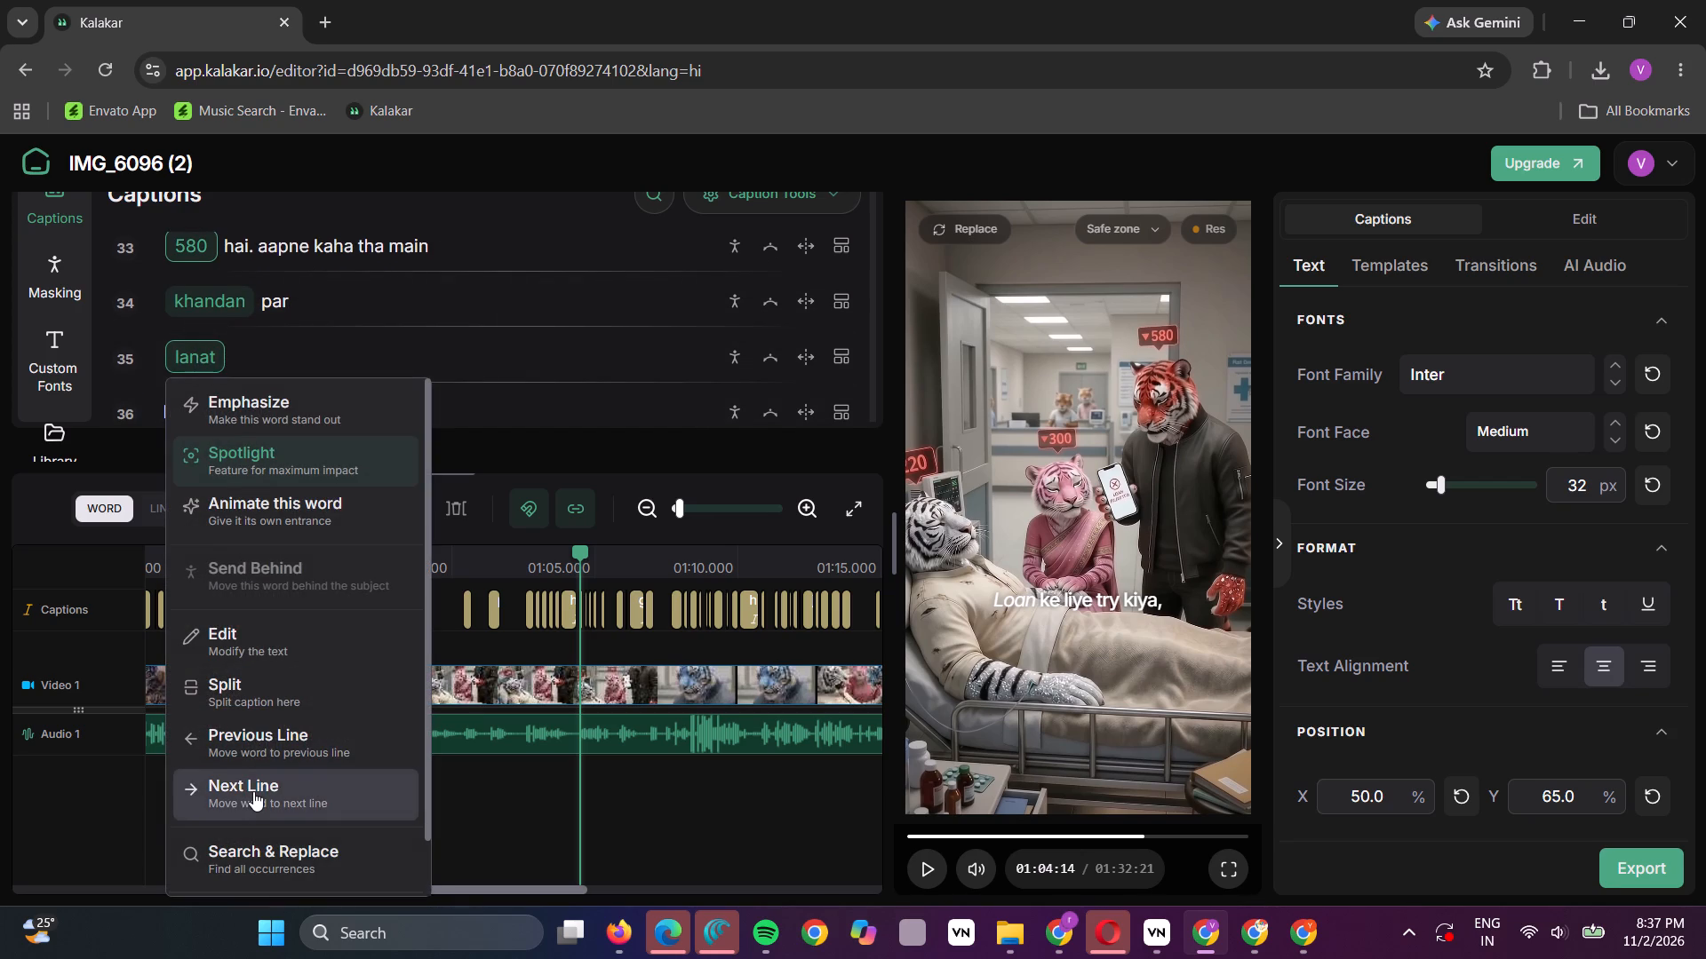
click(278, 302)
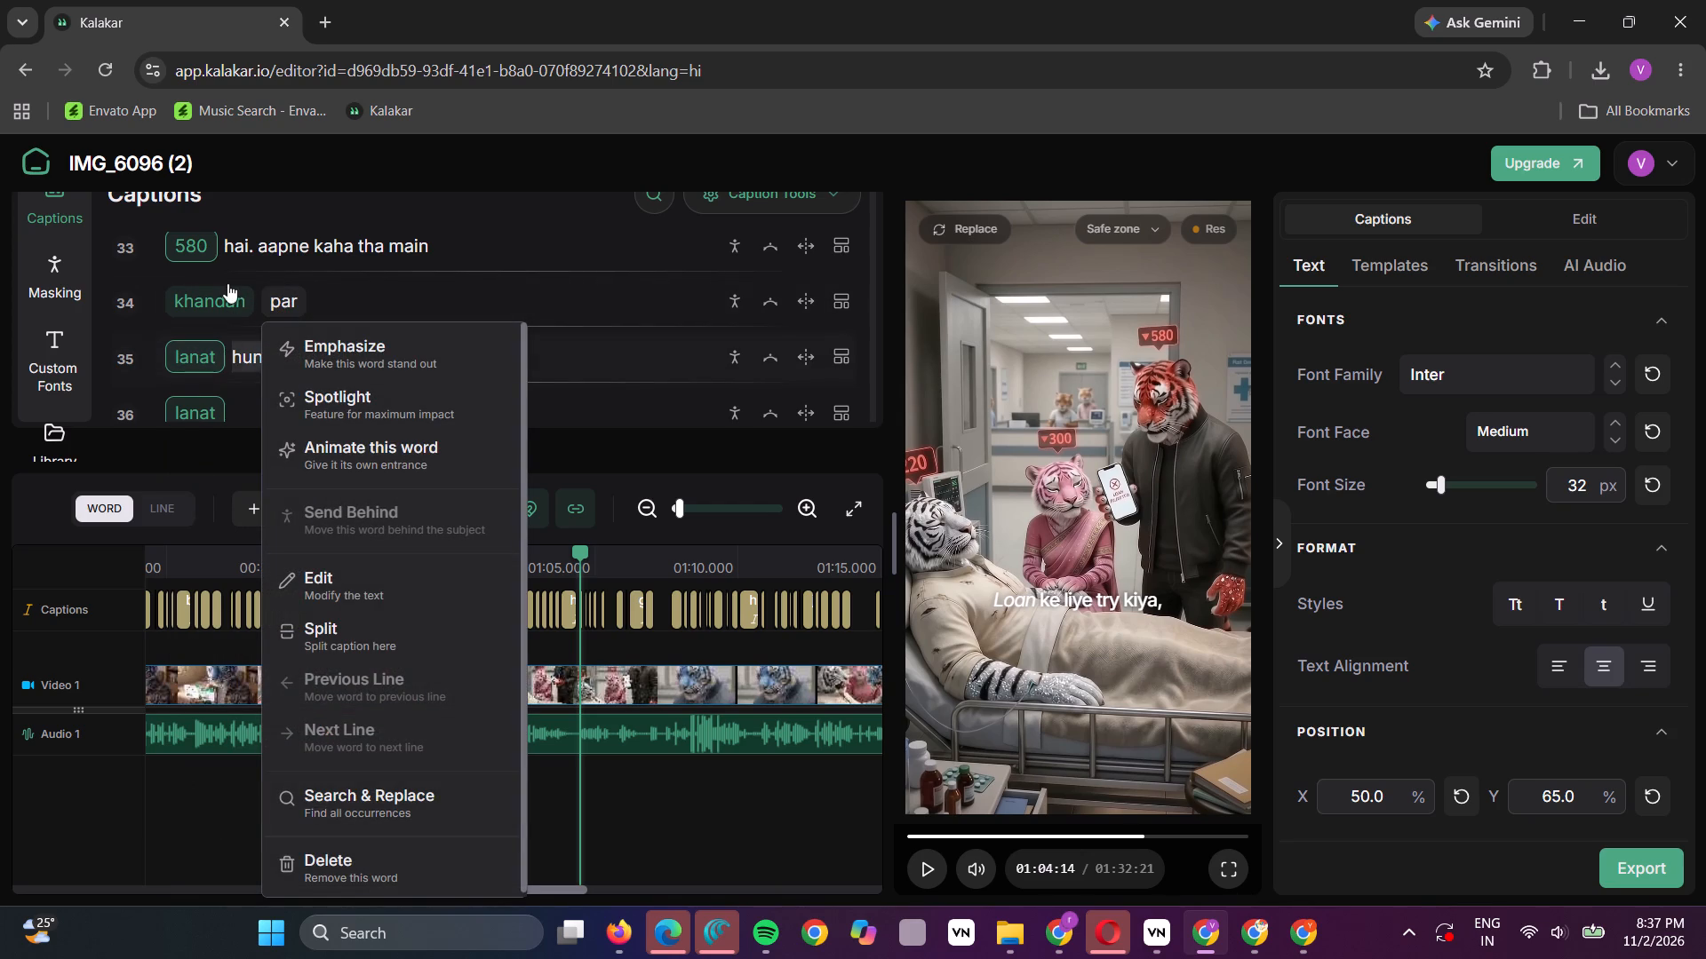
click(233, 347)
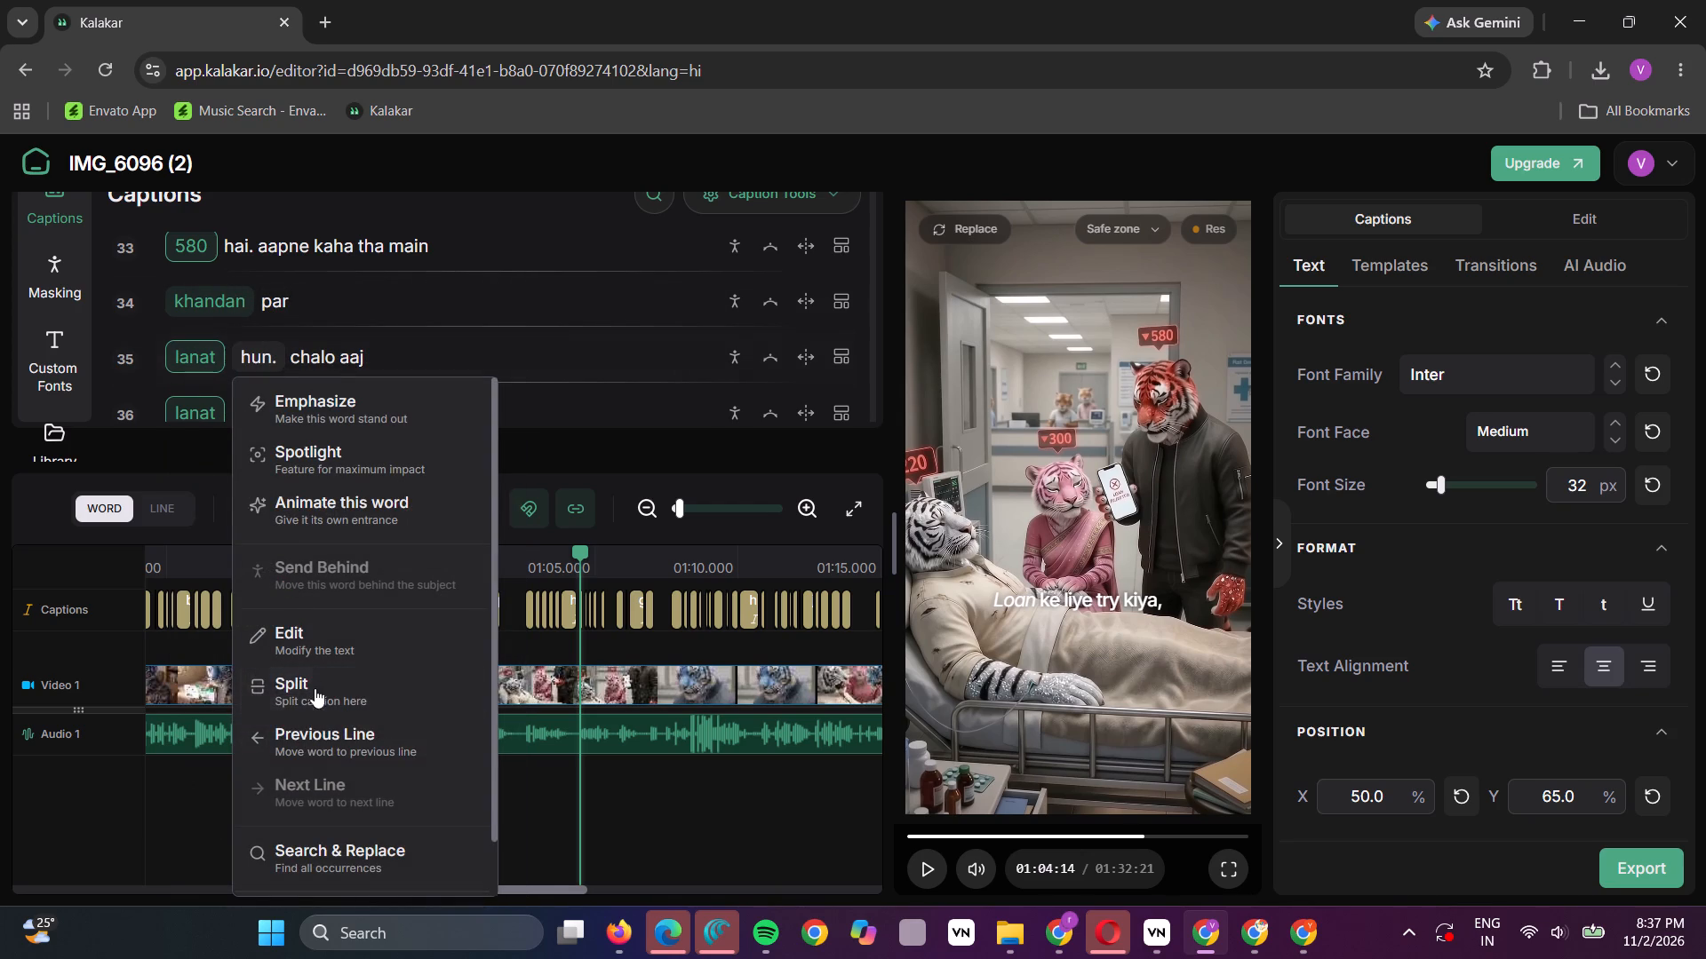
click(317, 725)
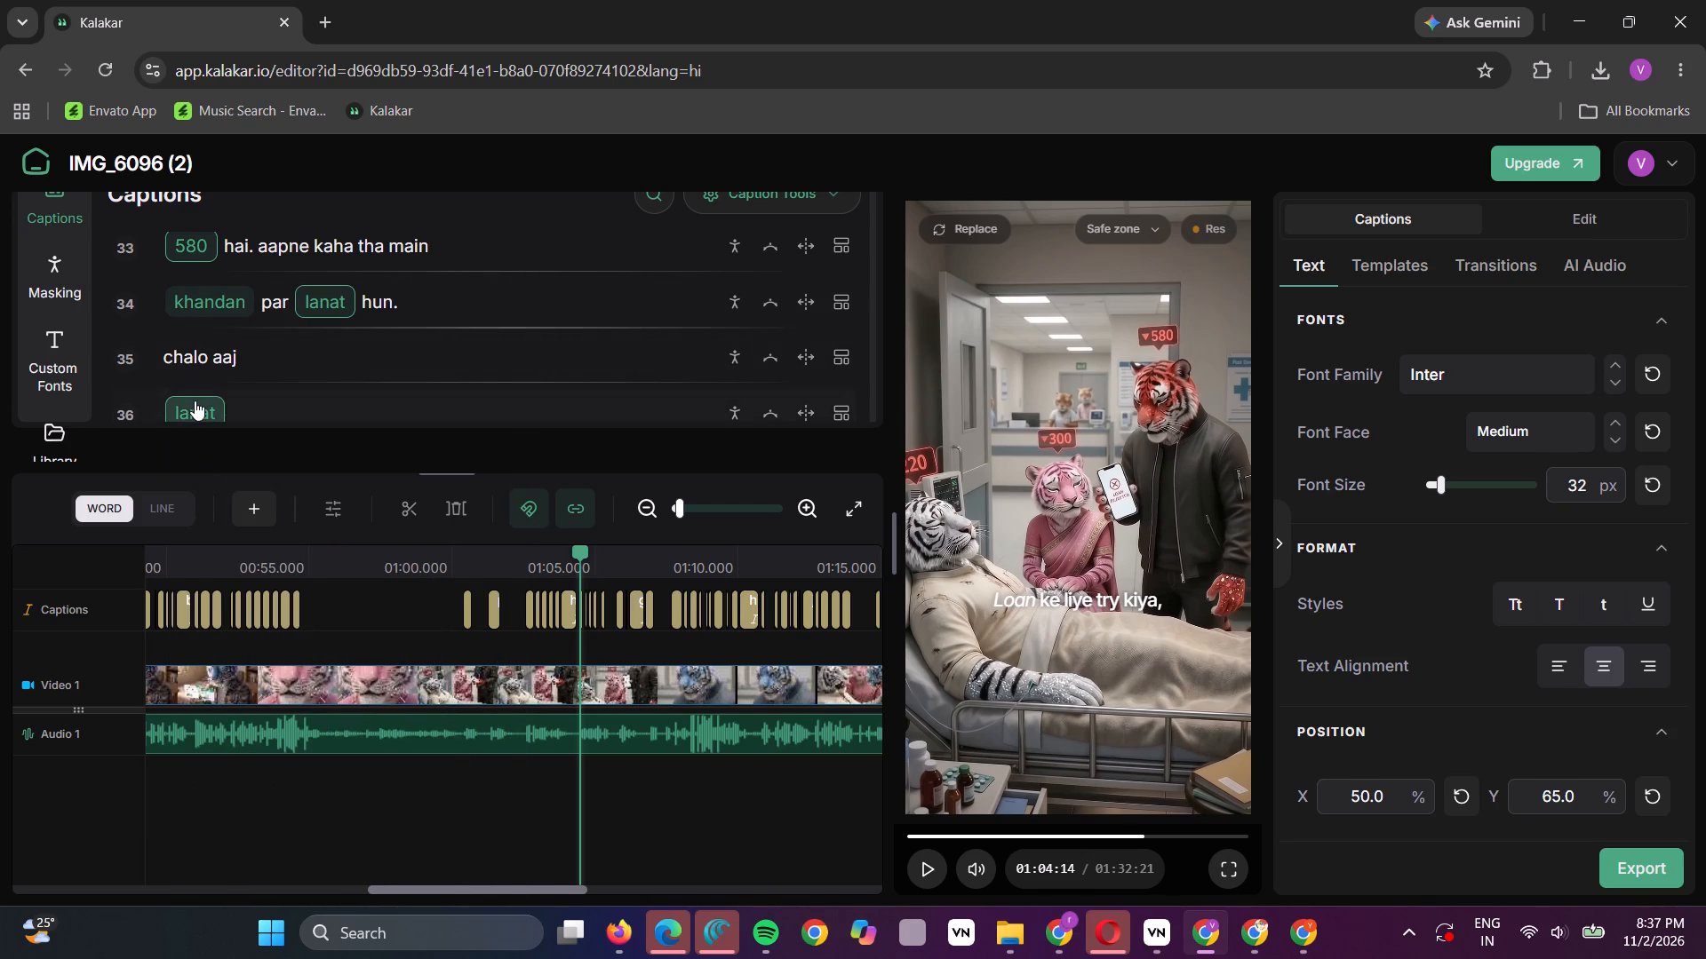
Join the "lanat" of caption 36 to caption 35 so it reads "chalo aaj lanat".
click(195, 400)
click(290, 783)
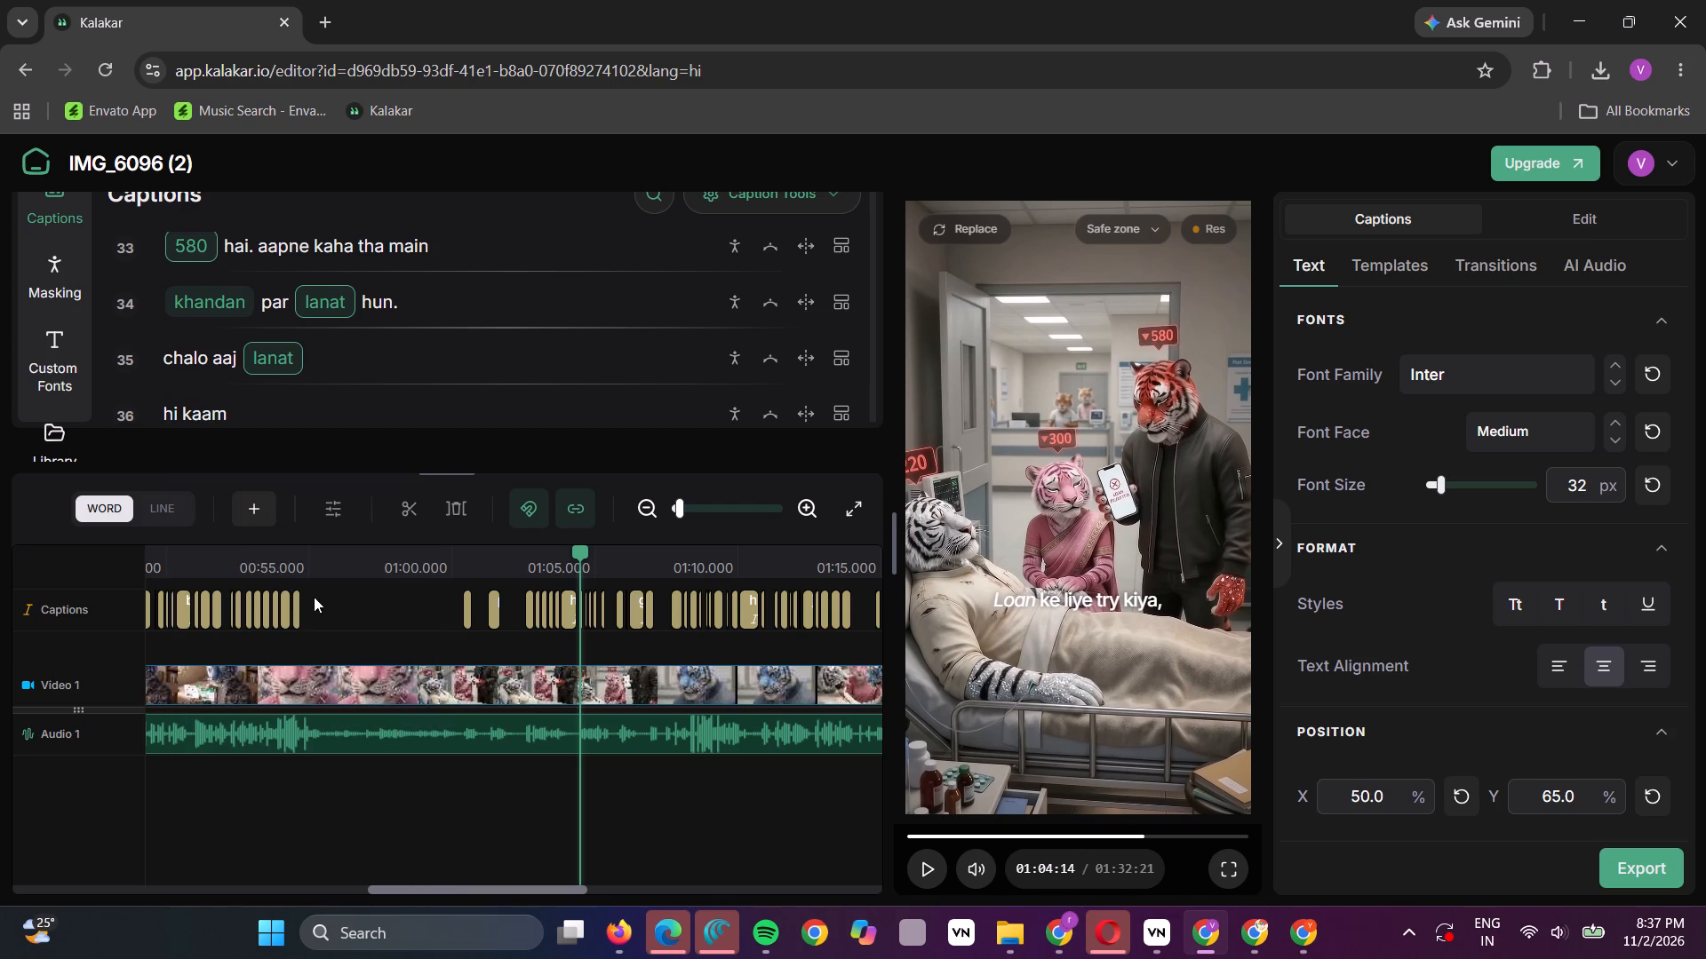
Regroup captions 35 to 37 into the single line "chalo aaj lanat hi kaam aa jaye.".
scroll(348, 448, down, 2)
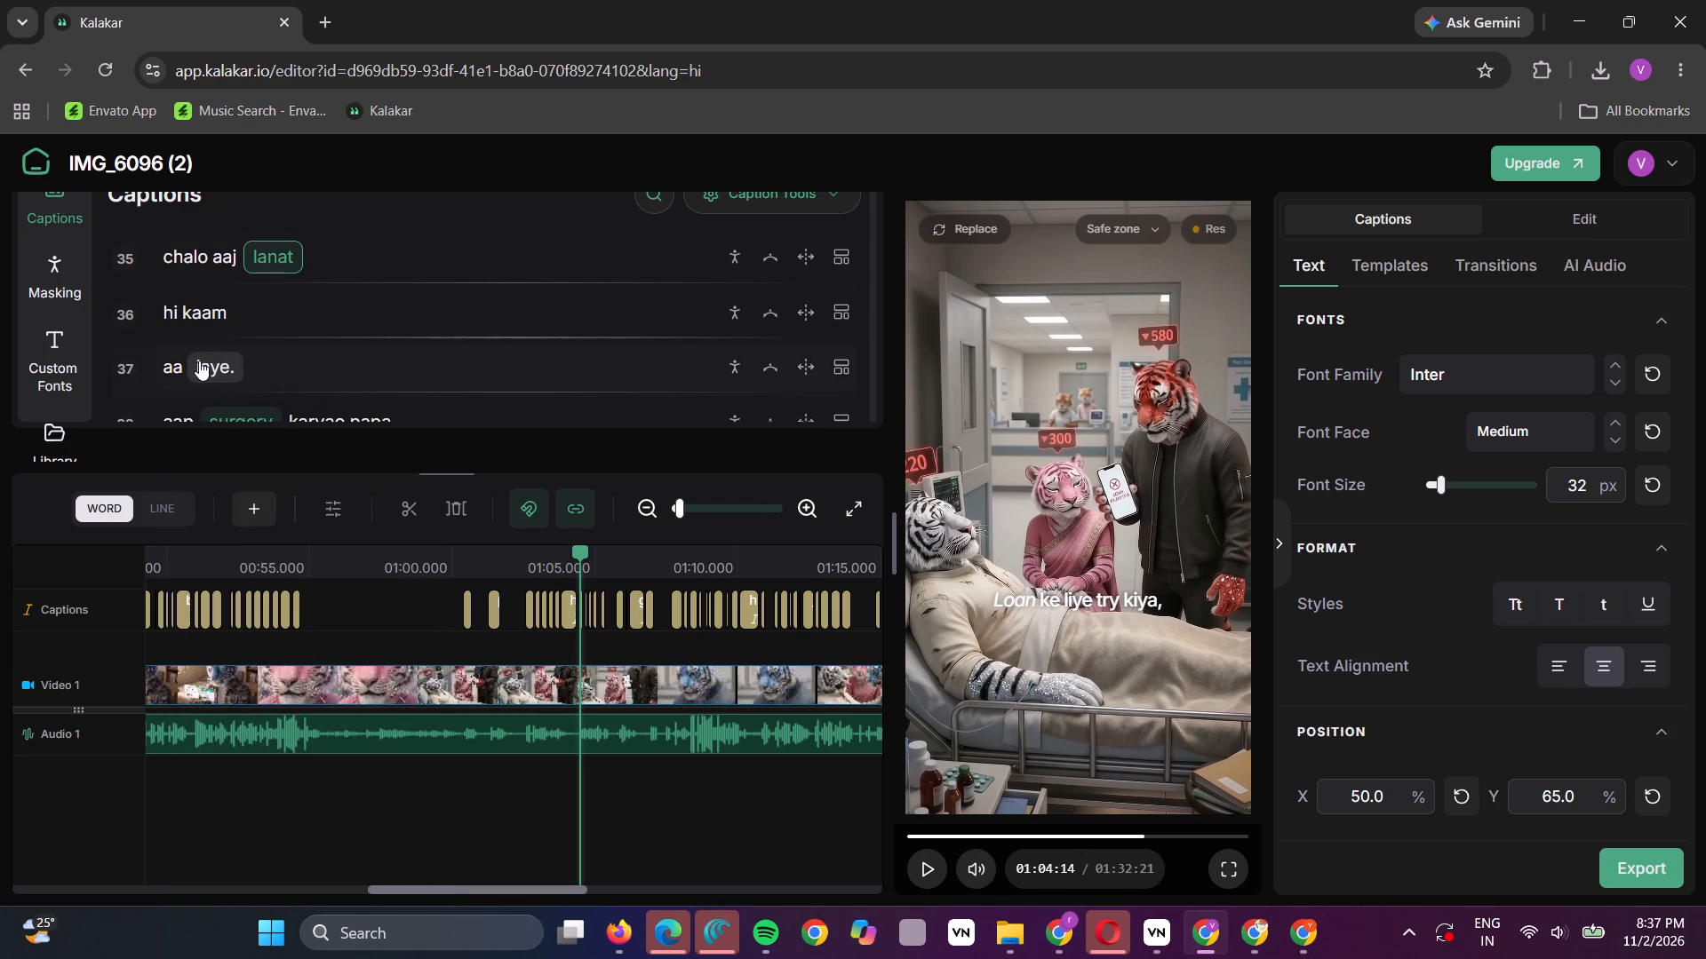
click(197, 359)
click(302, 758)
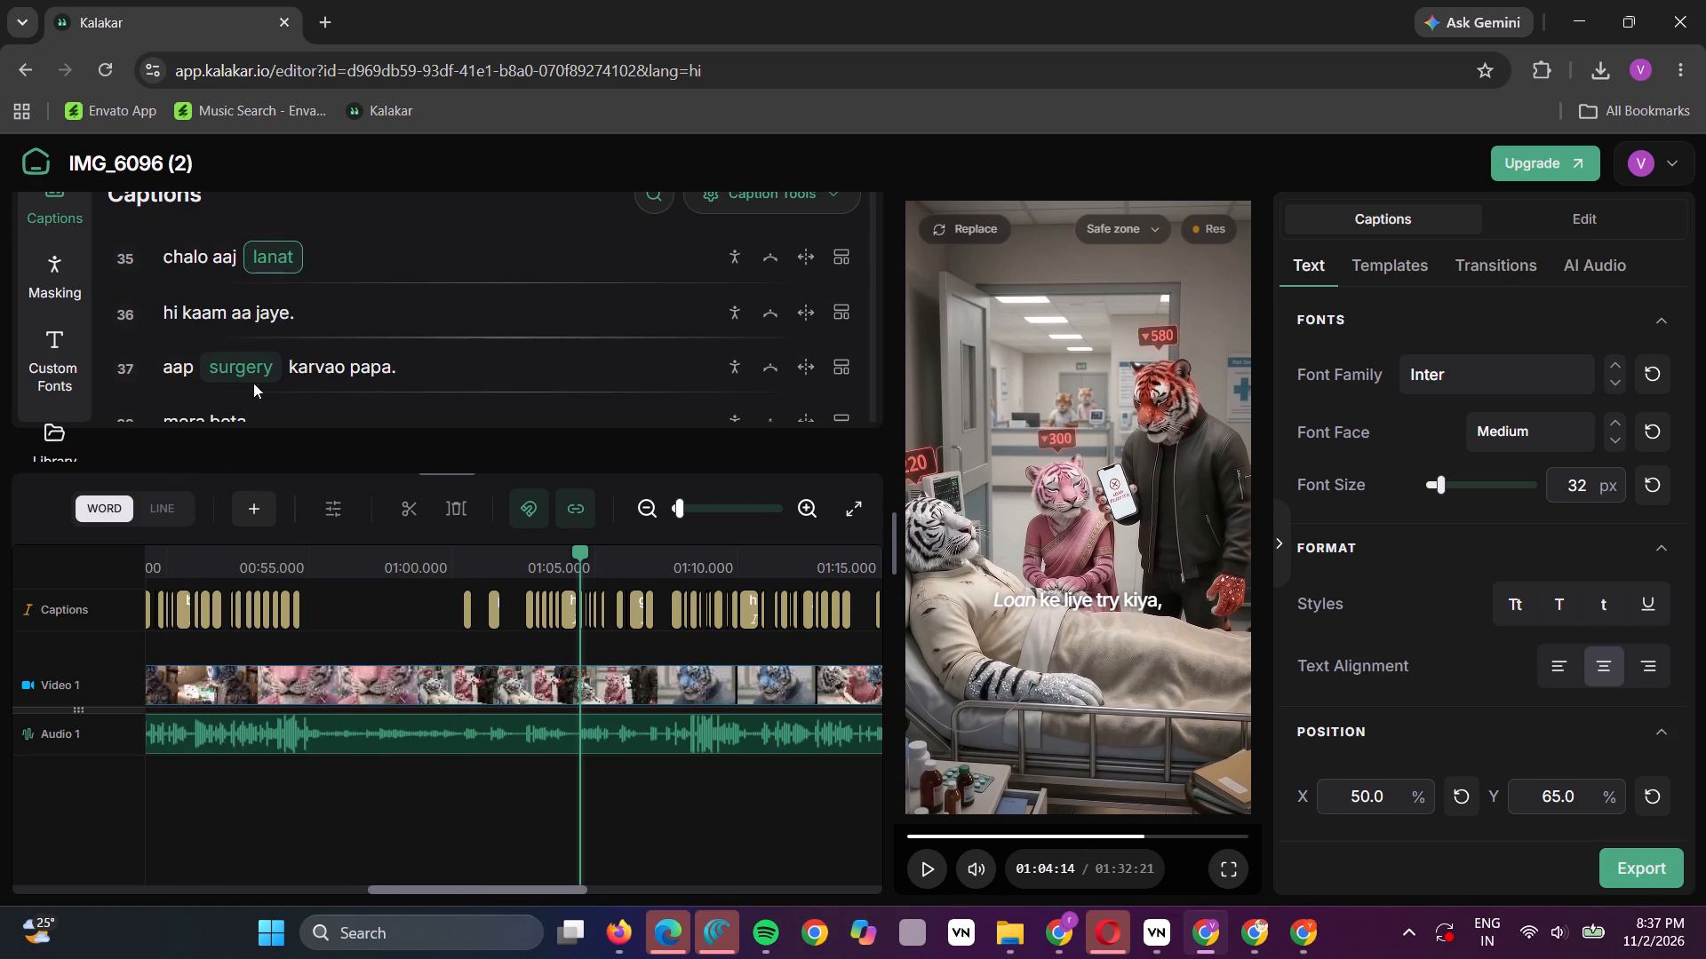
click(263, 249)
click(320, 692)
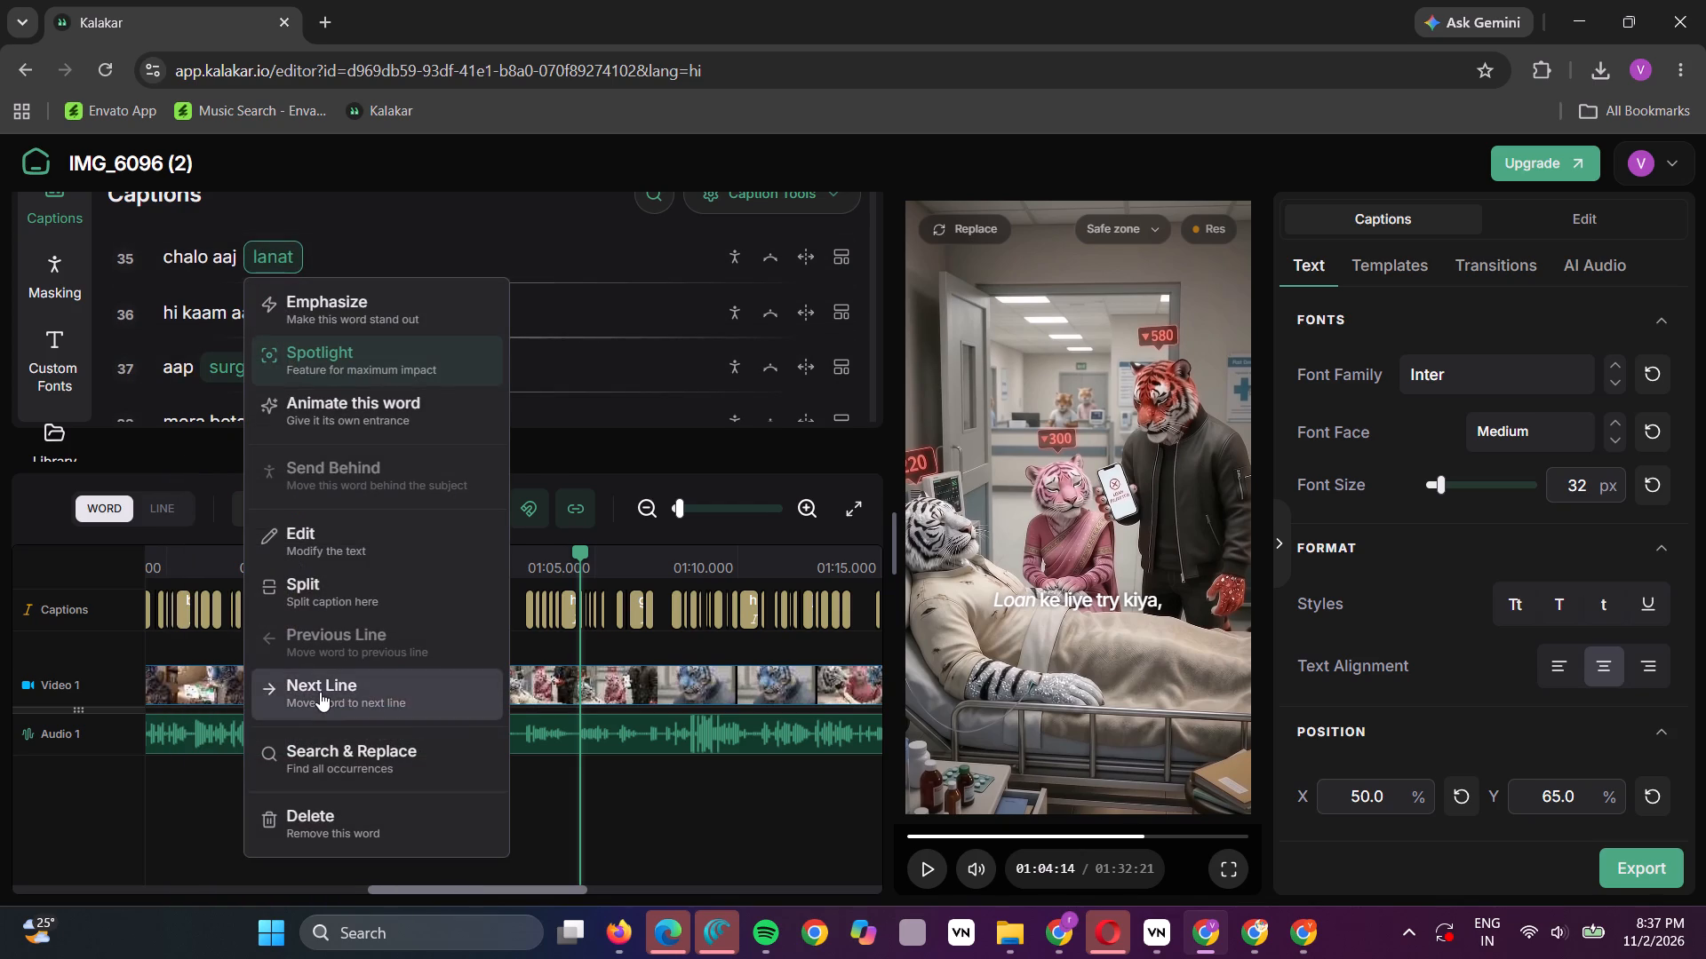
scroll(294, 345, up, 1)
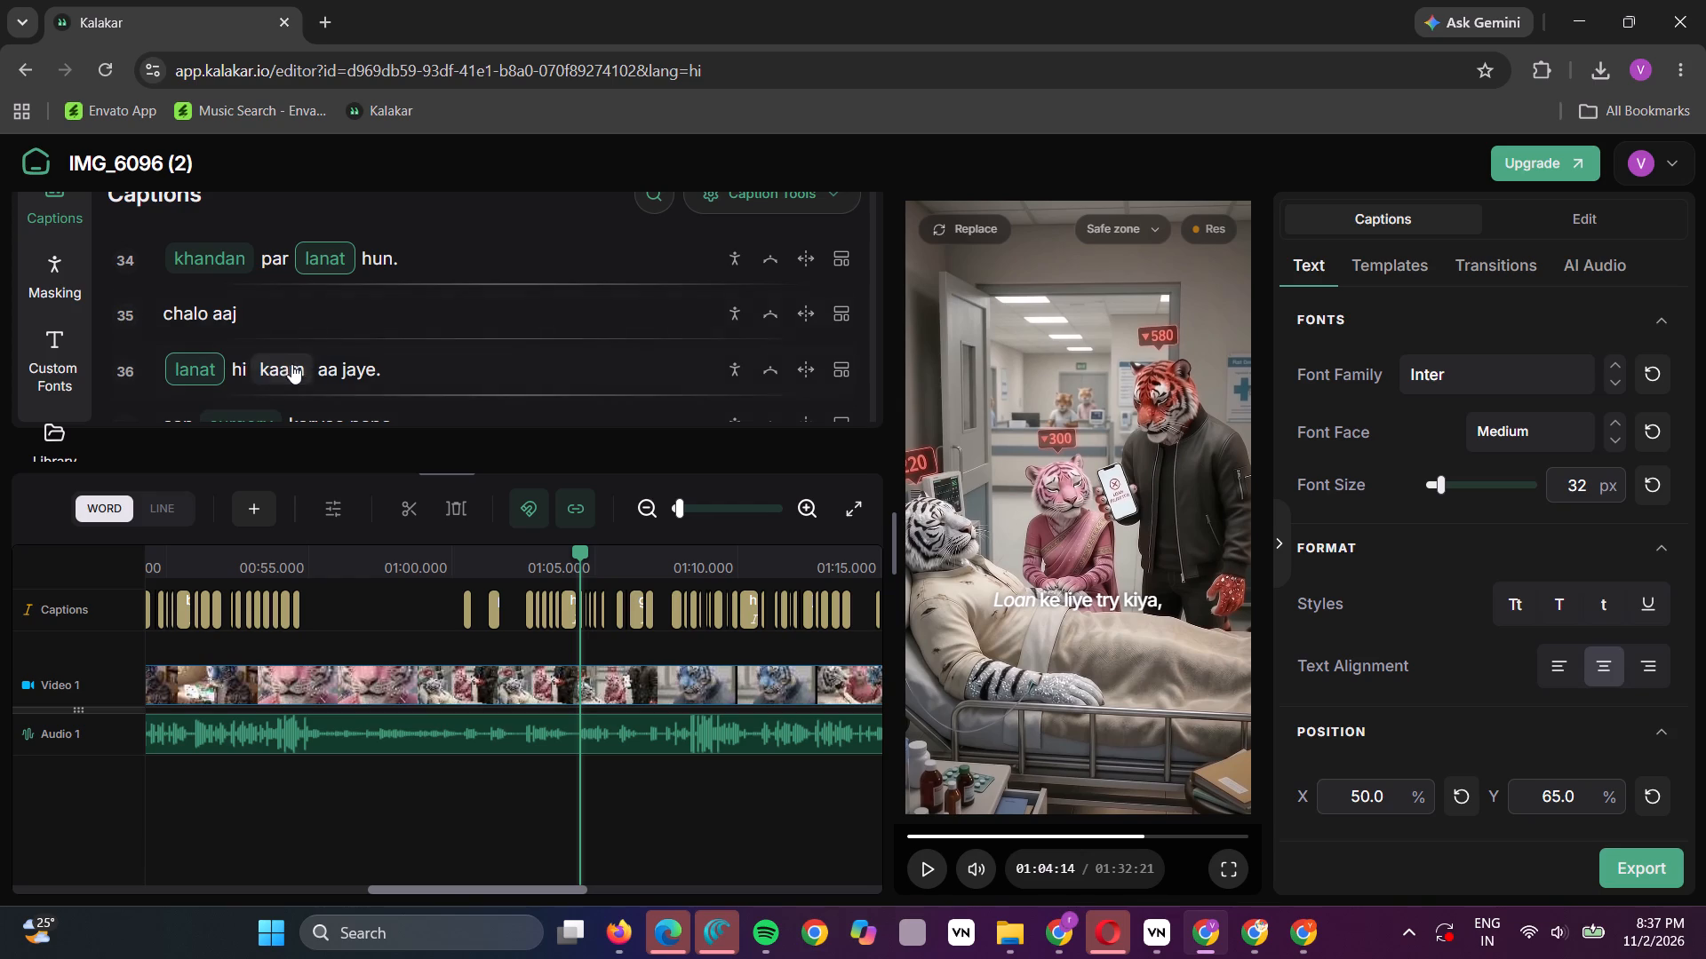
click(338, 356)
click(422, 740)
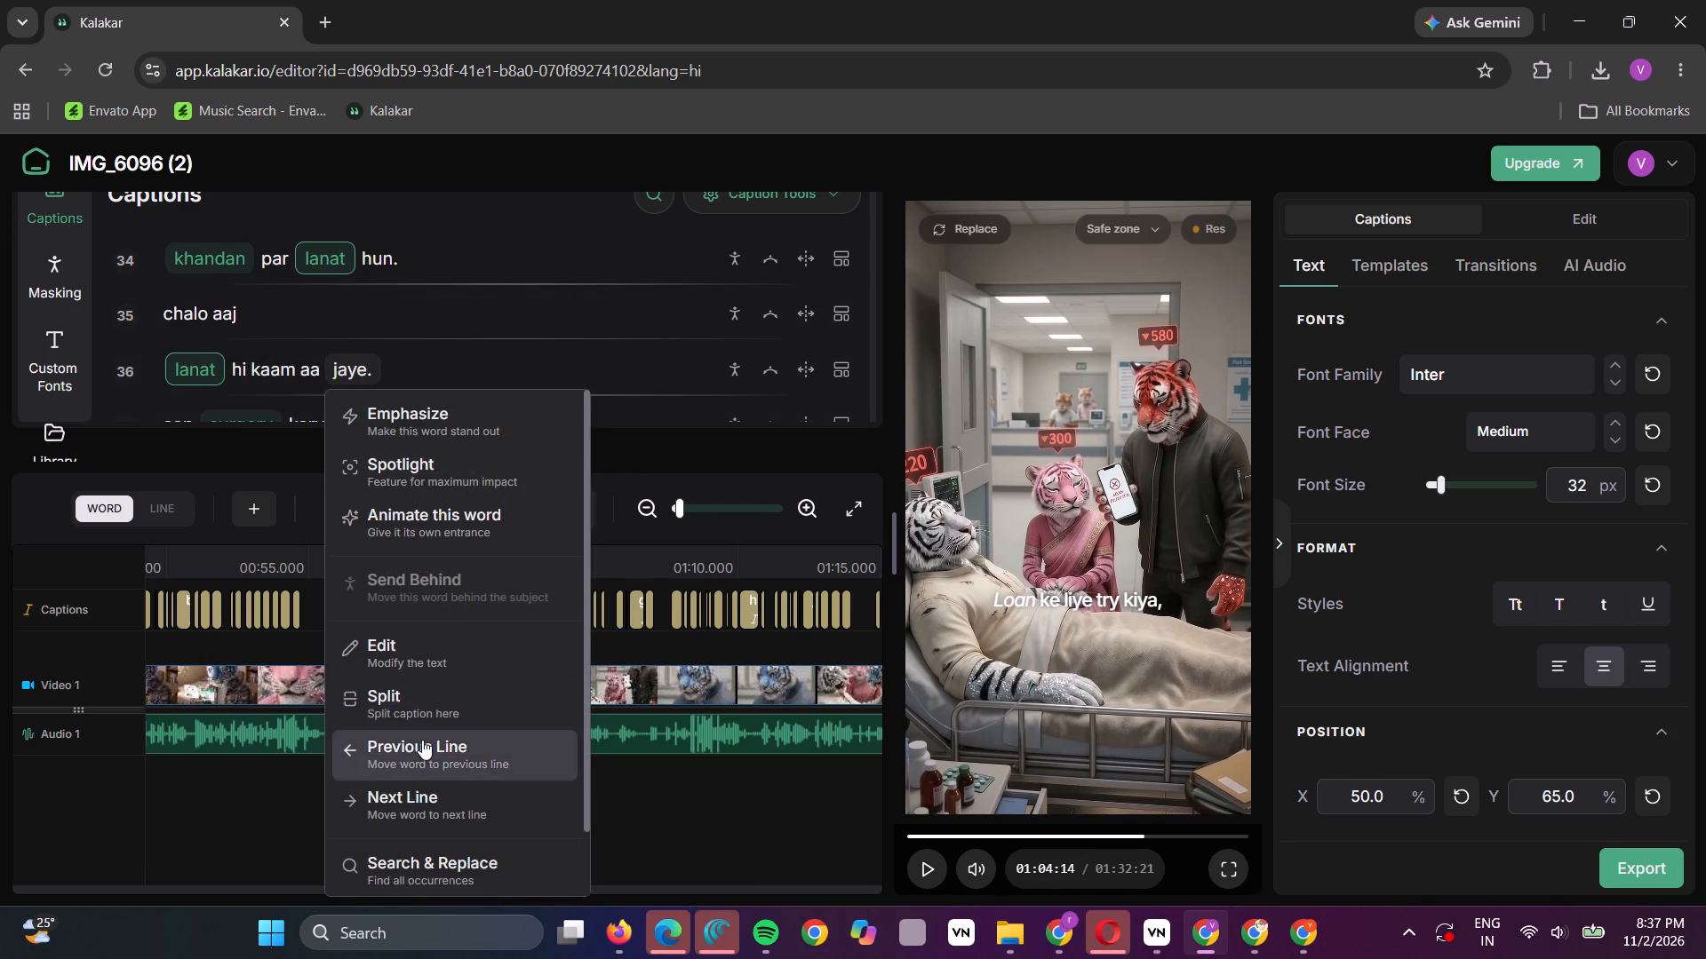
Move "app" down to precede "istemal kar." and move "yah" up to the end of "tera bhi badh jayega.".
scroll(390, 392, down, 1)
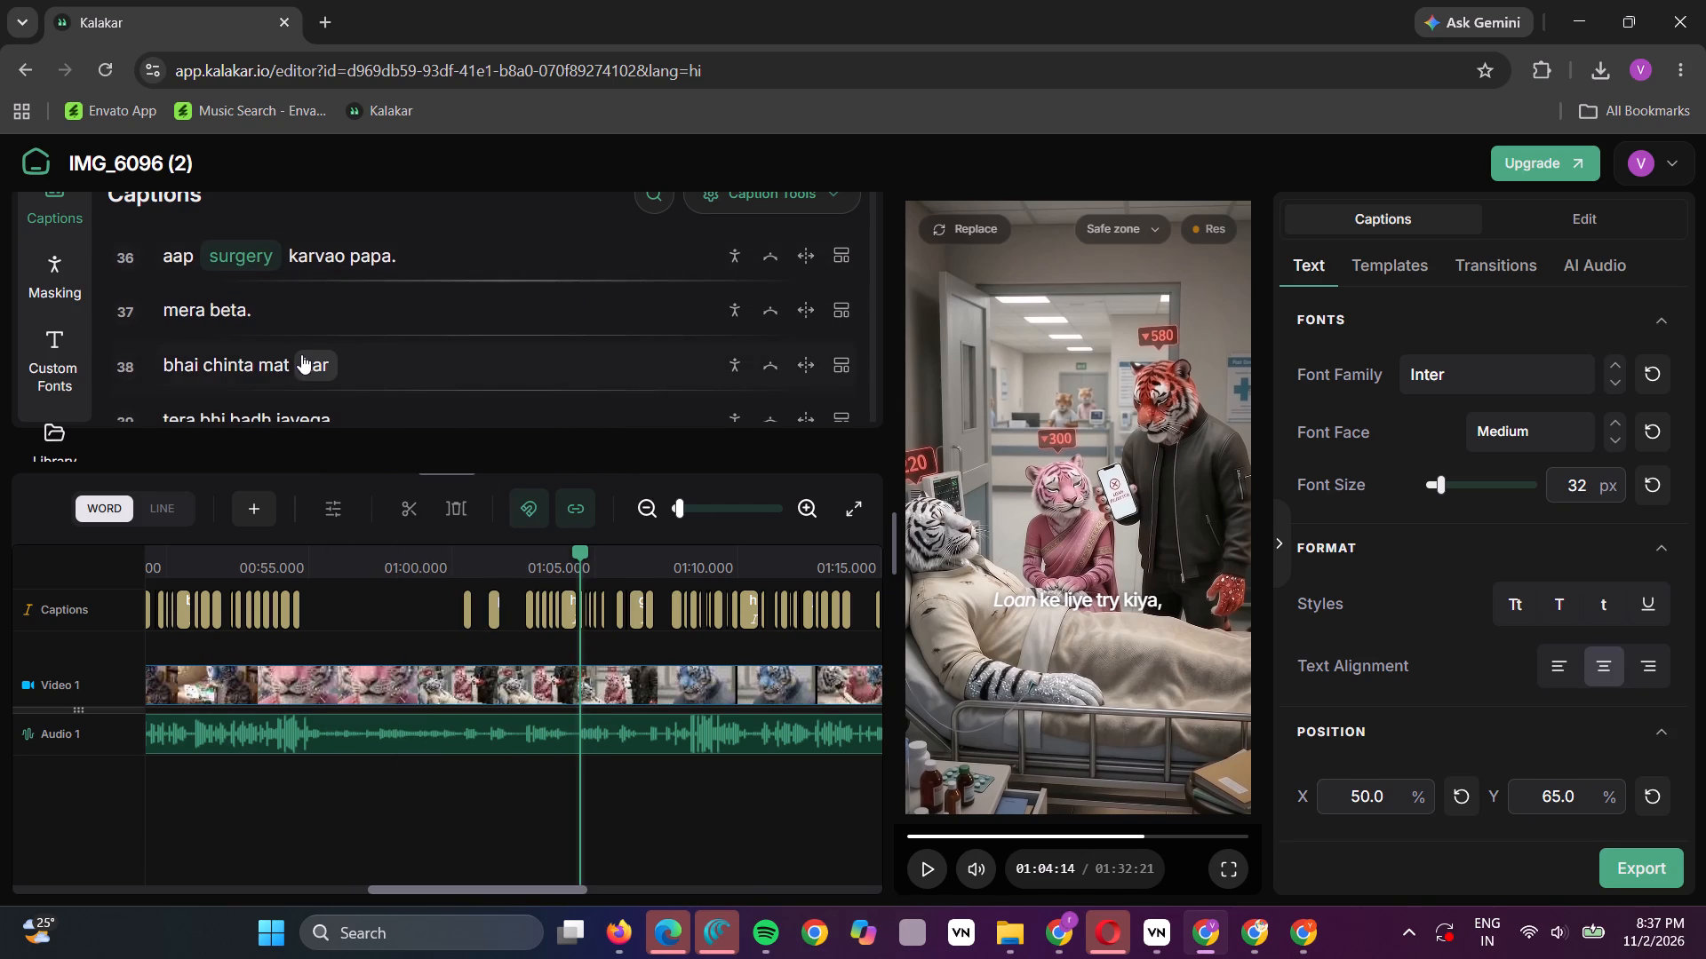
scroll(301, 354, down, 1)
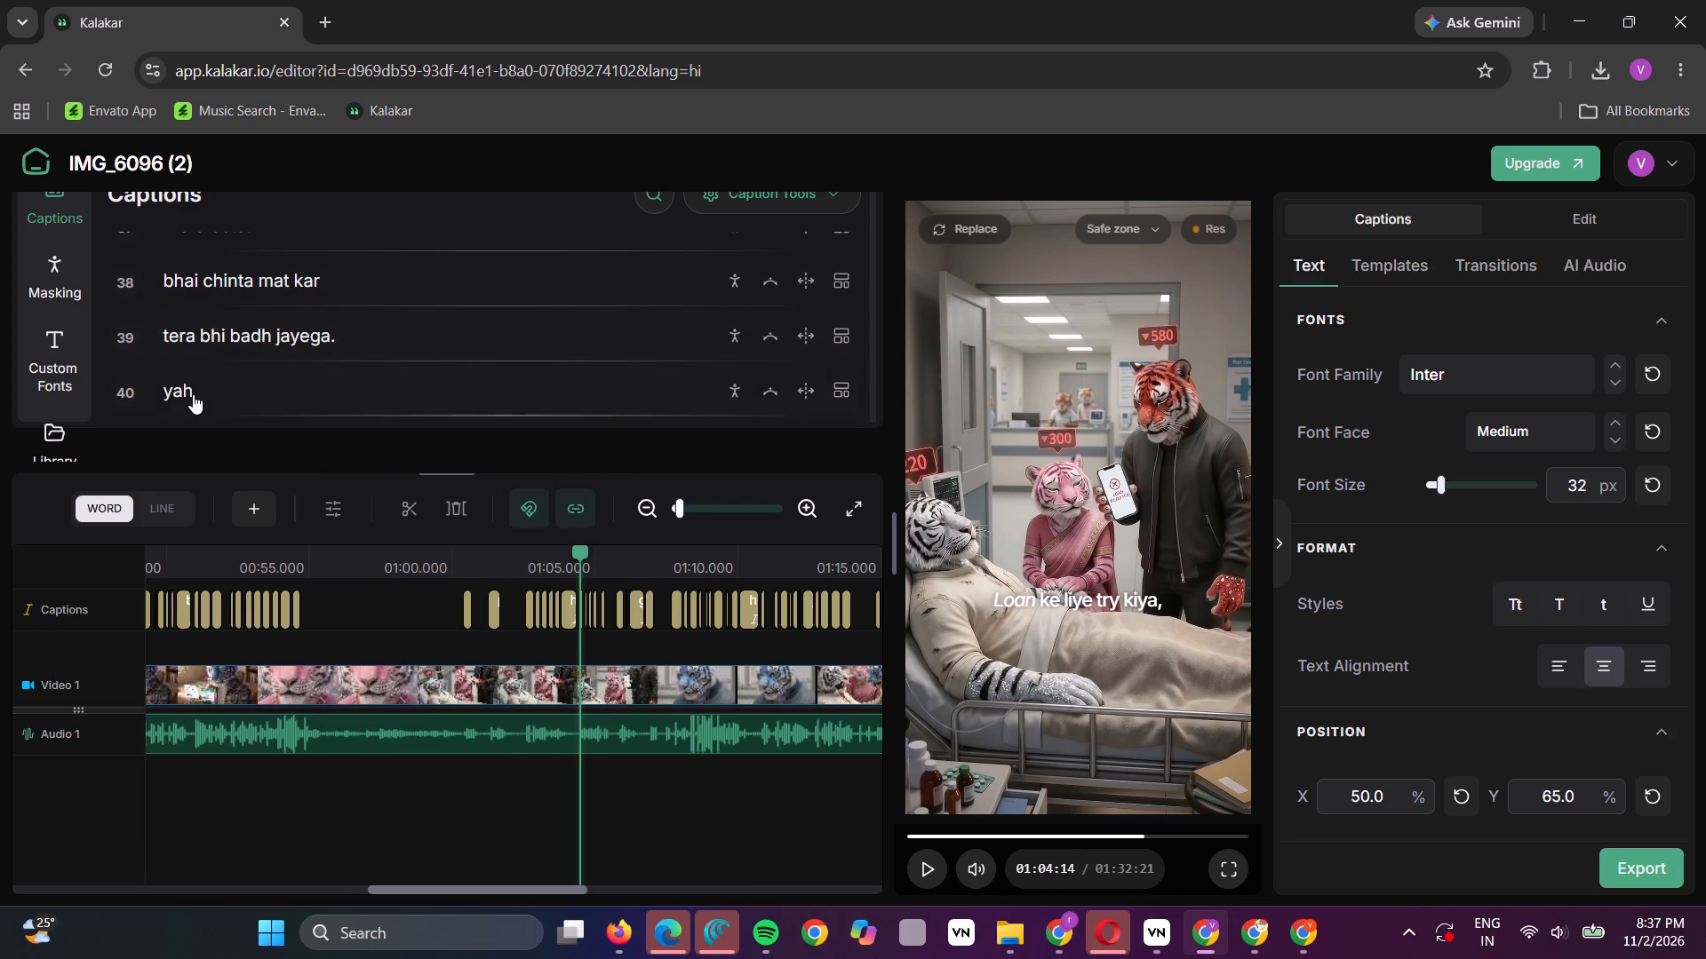
scroll(199, 394, down, 1)
click(198, 380)
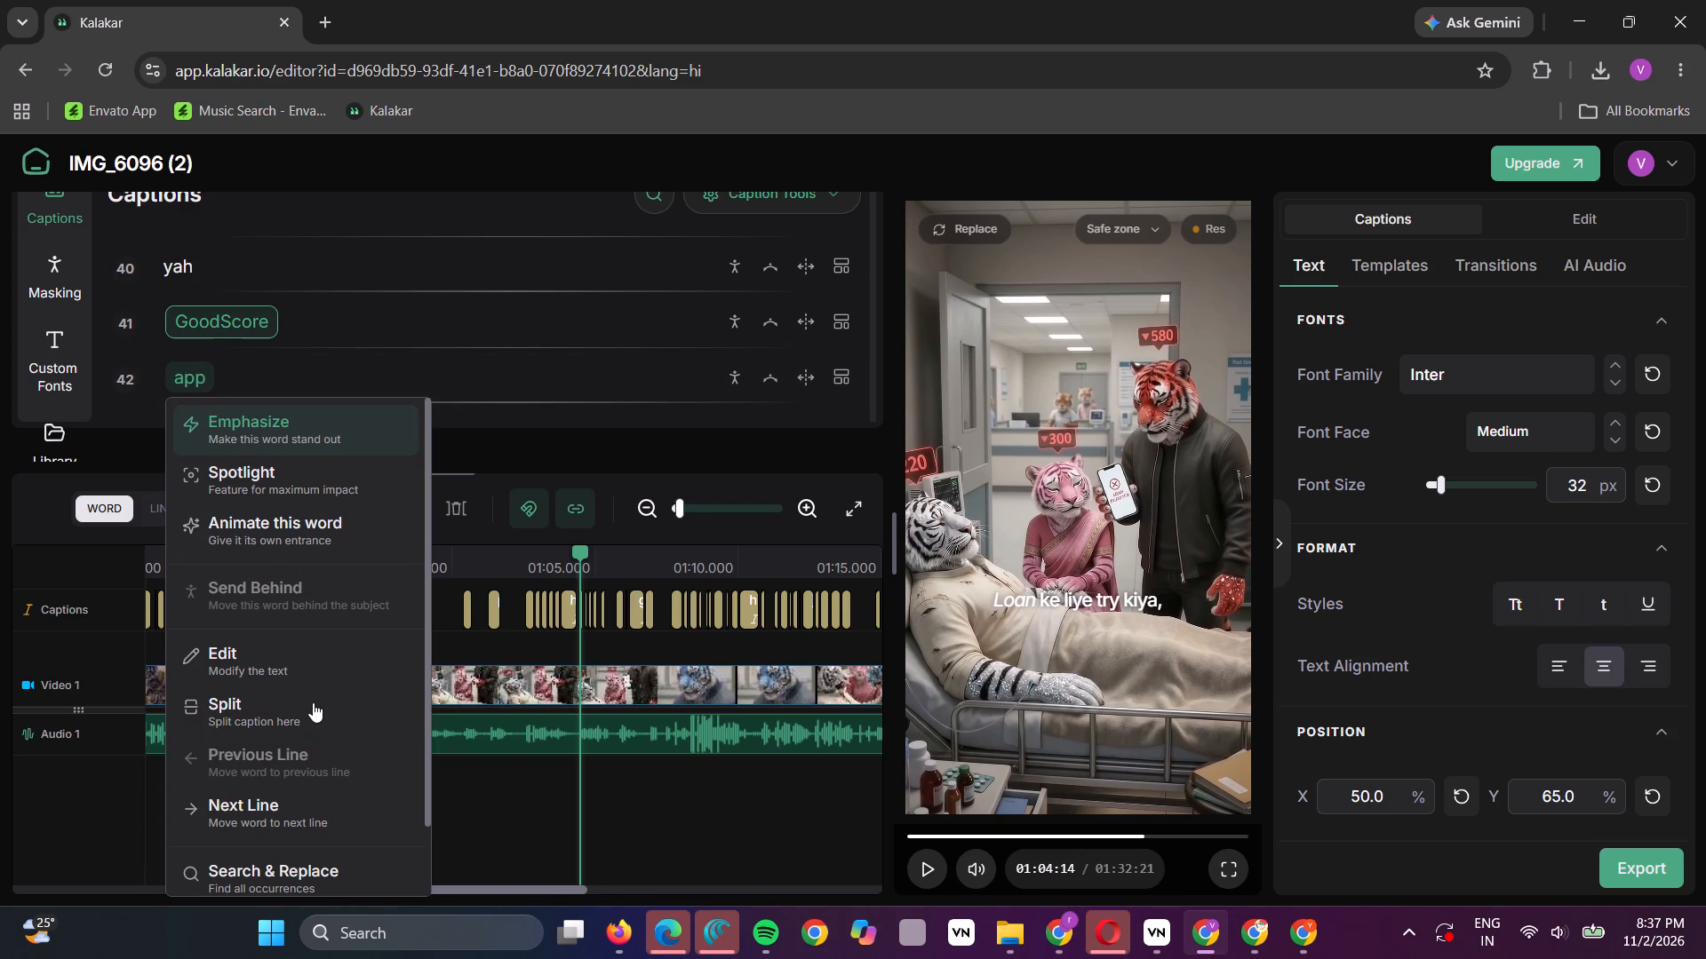
click(272, 819)
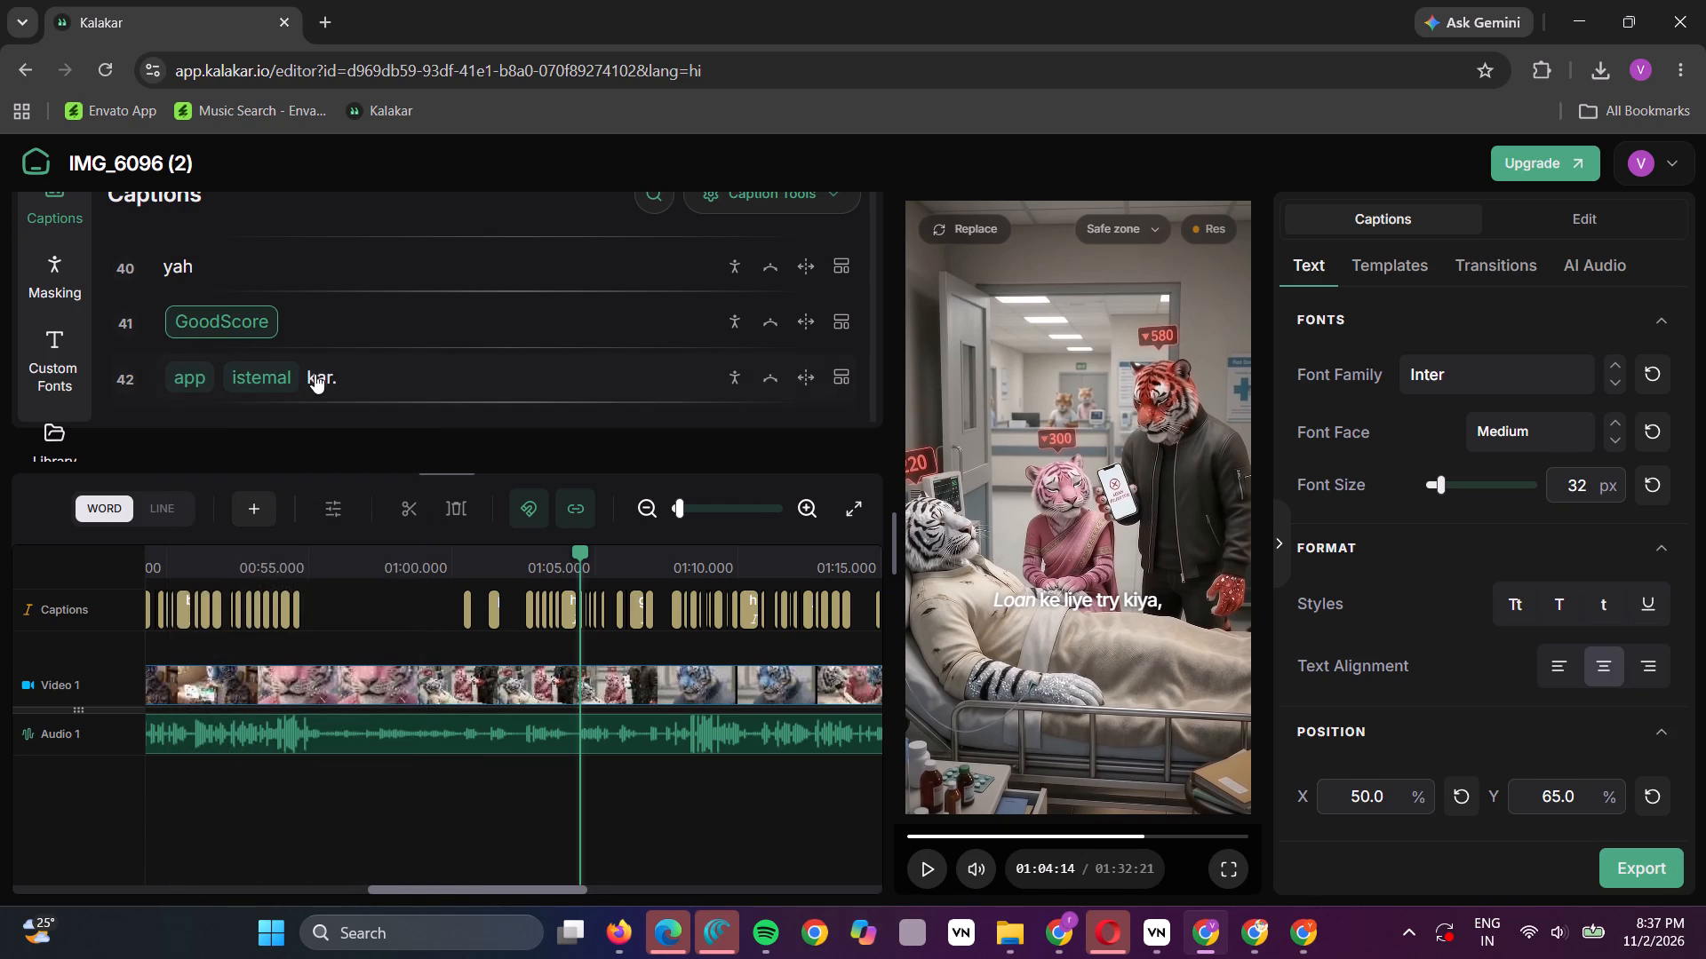
click(321, 379)
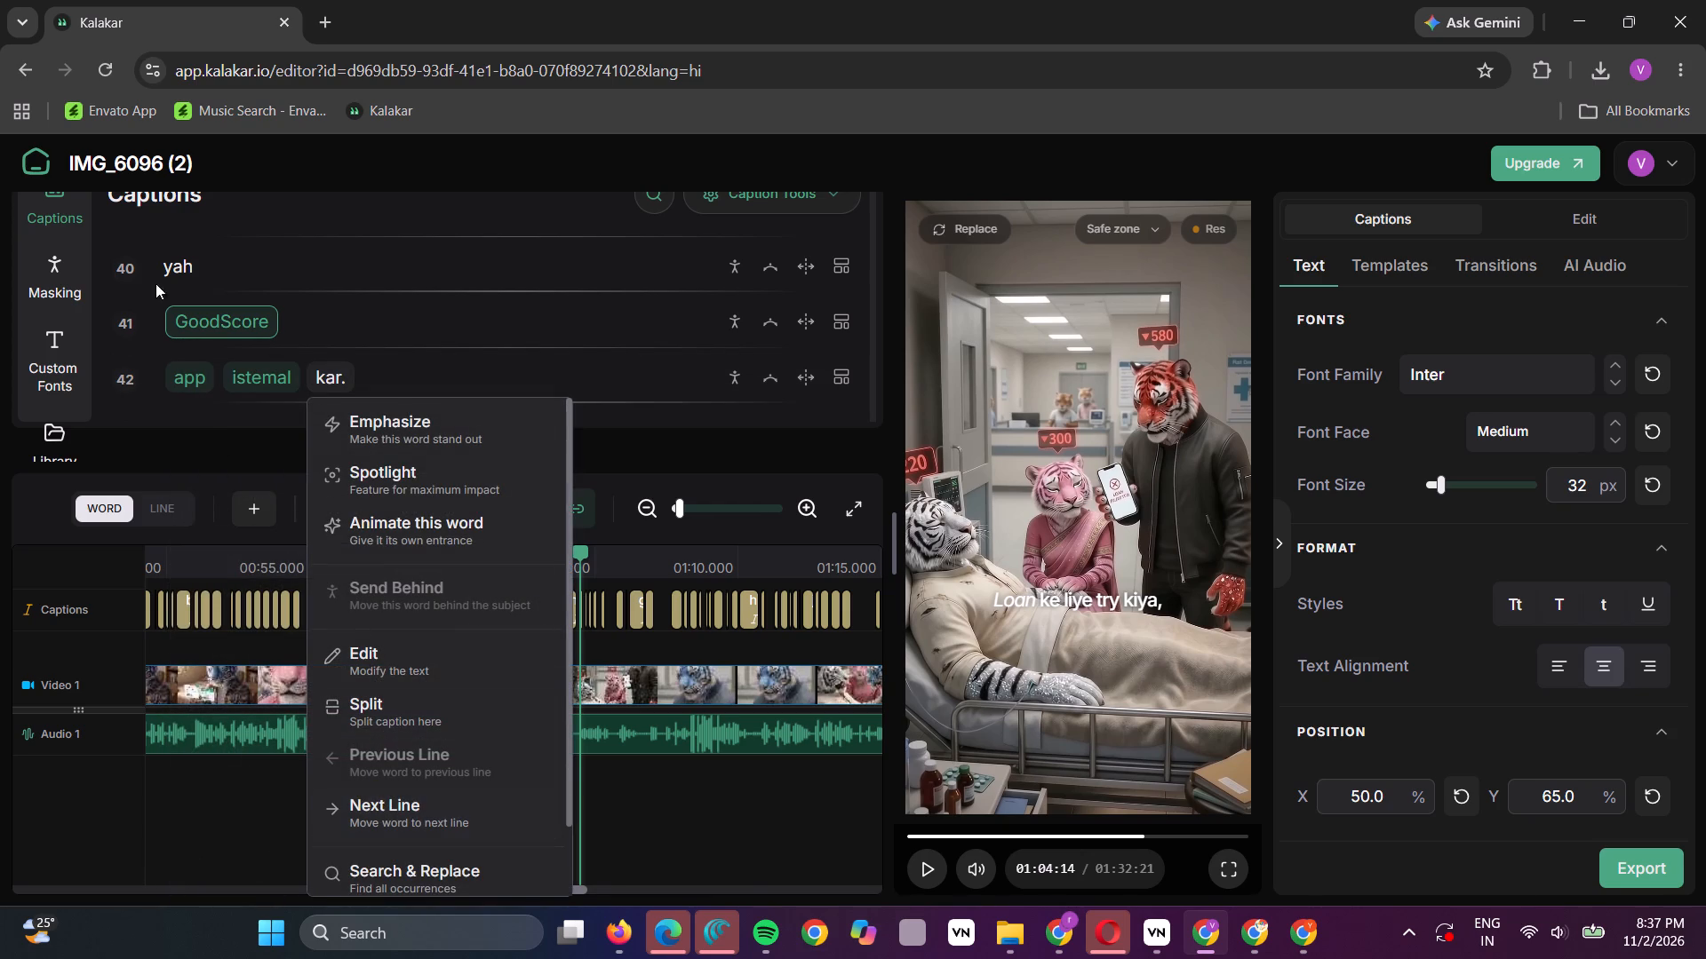
click(175, 262)
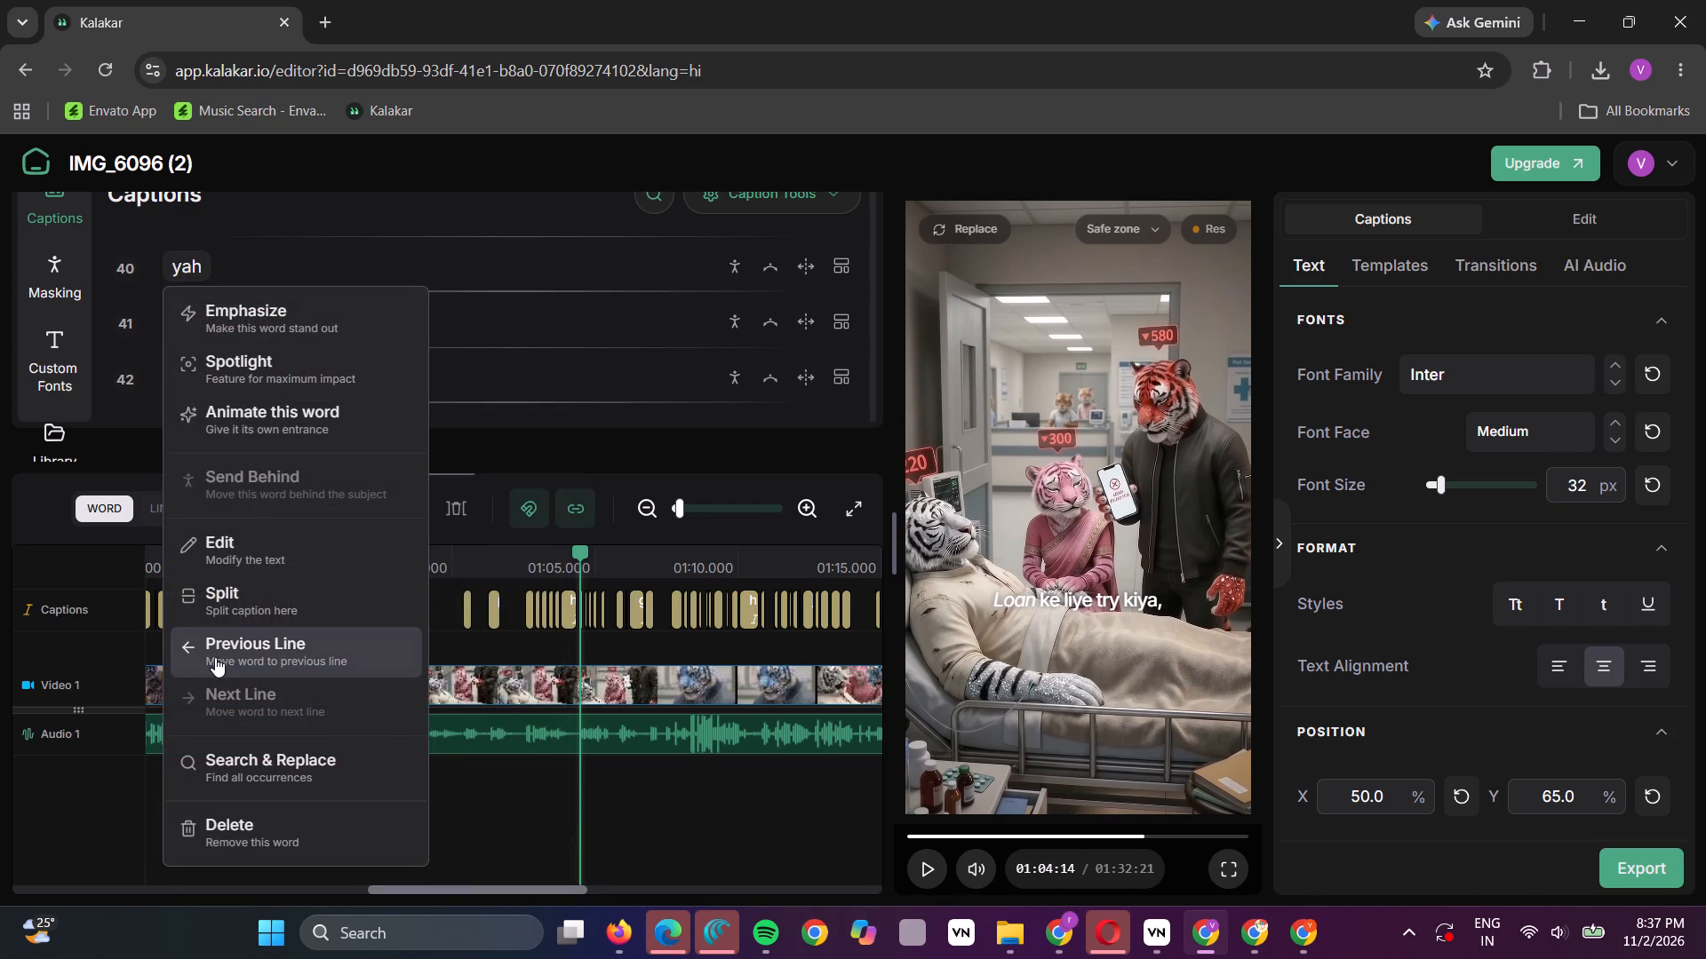
click(215, 657)
Regroup captions 40 to 42 into the lines "GoodScore app istemal" and "kar. maine bhi yahin se".
click(313, 326)
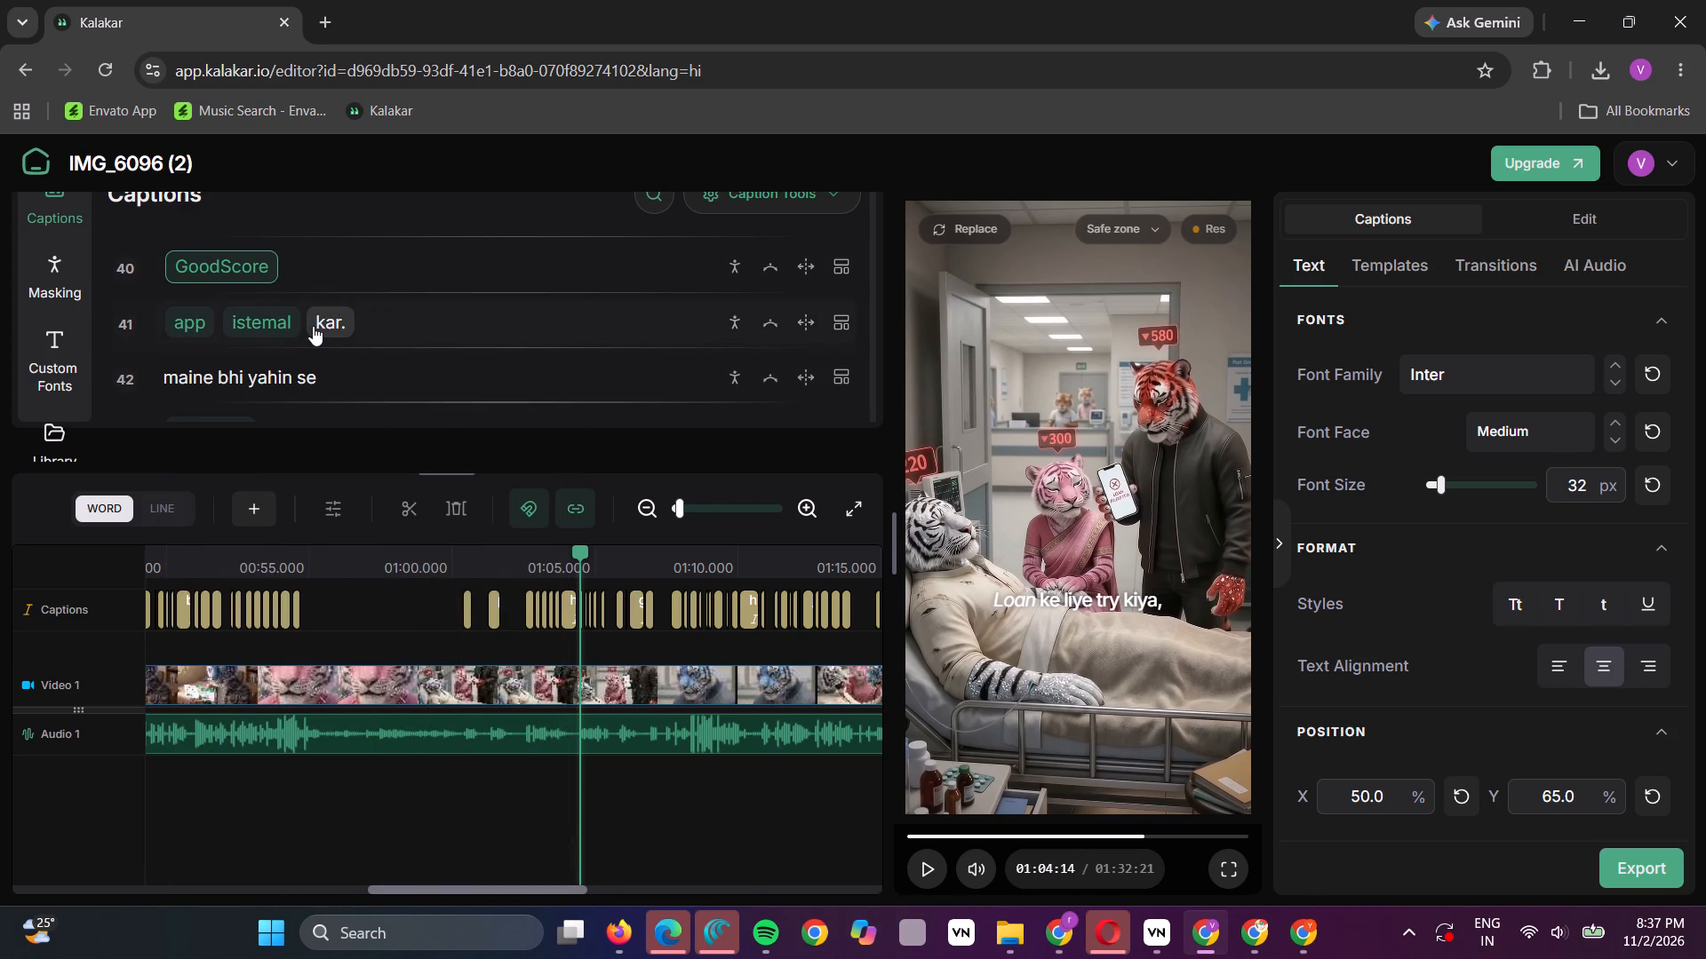
click(398, 749)
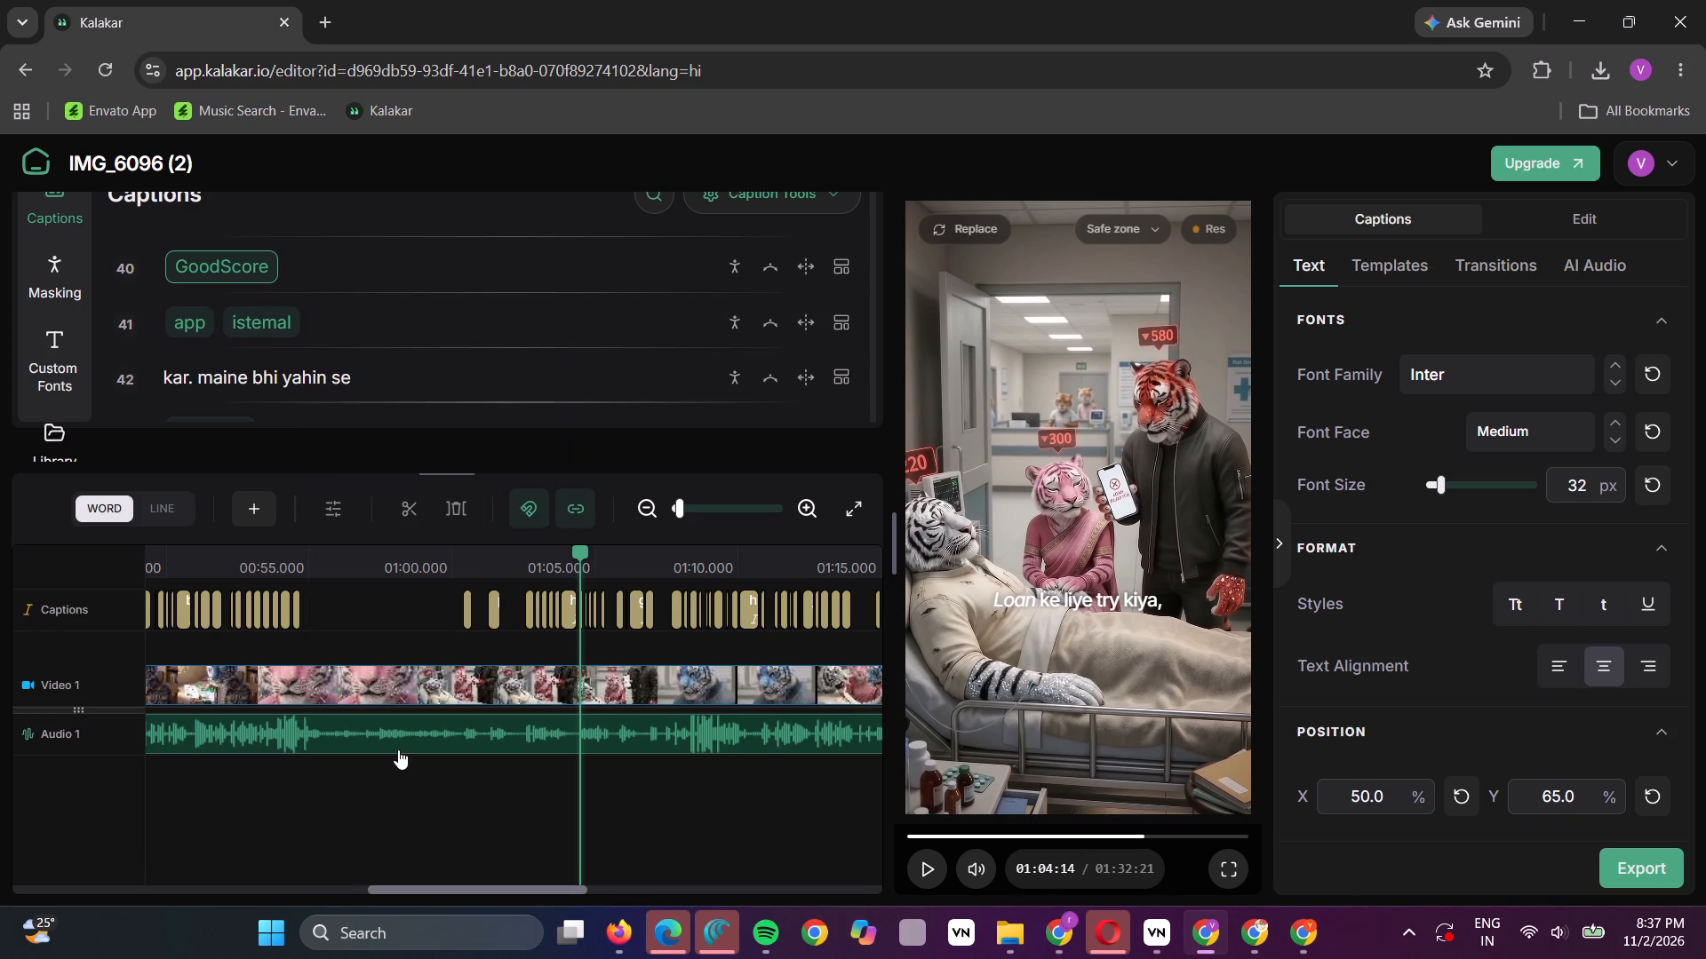
click(222, 281)
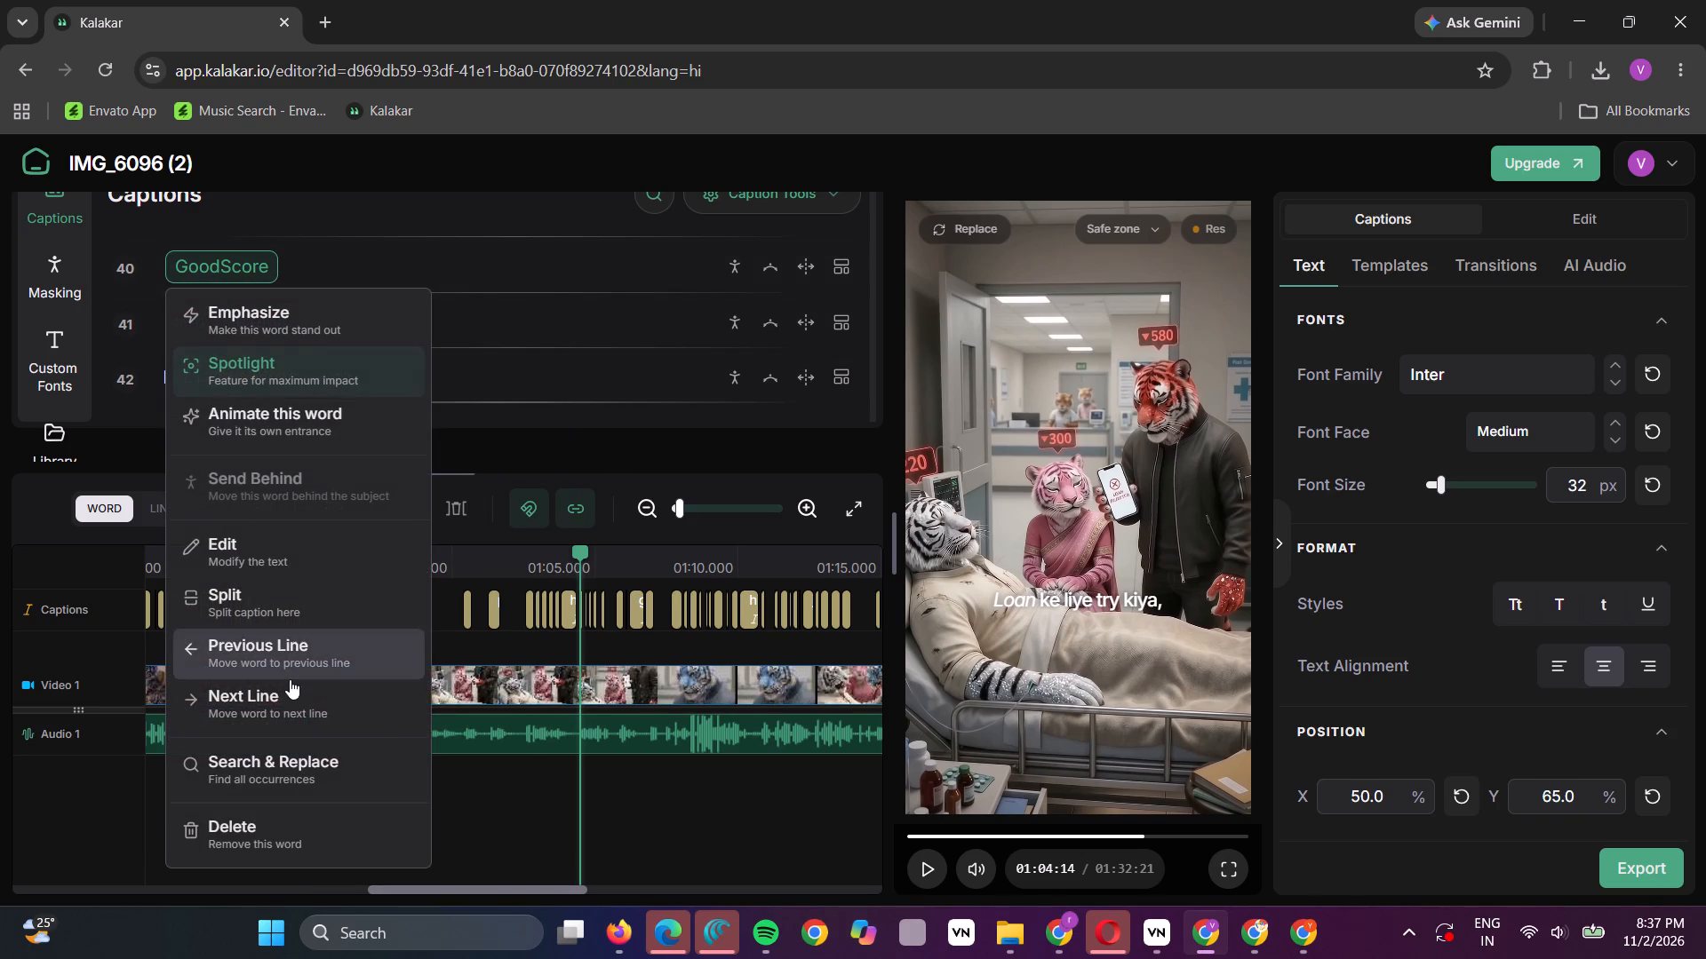
click(290, 690)
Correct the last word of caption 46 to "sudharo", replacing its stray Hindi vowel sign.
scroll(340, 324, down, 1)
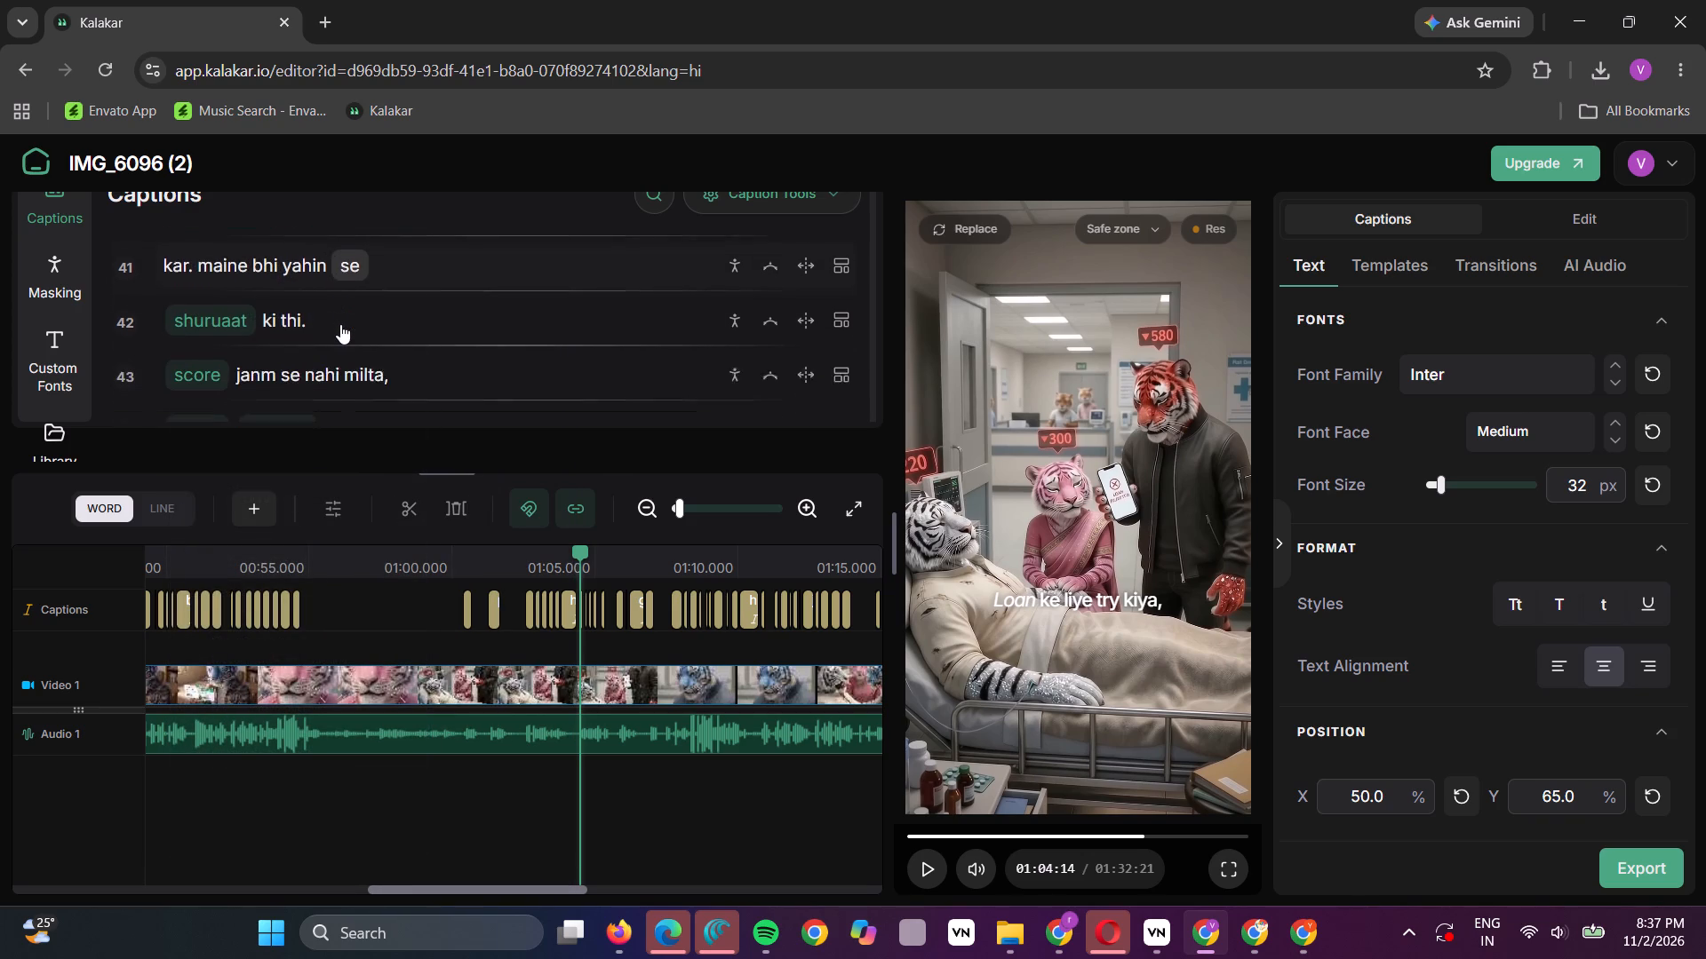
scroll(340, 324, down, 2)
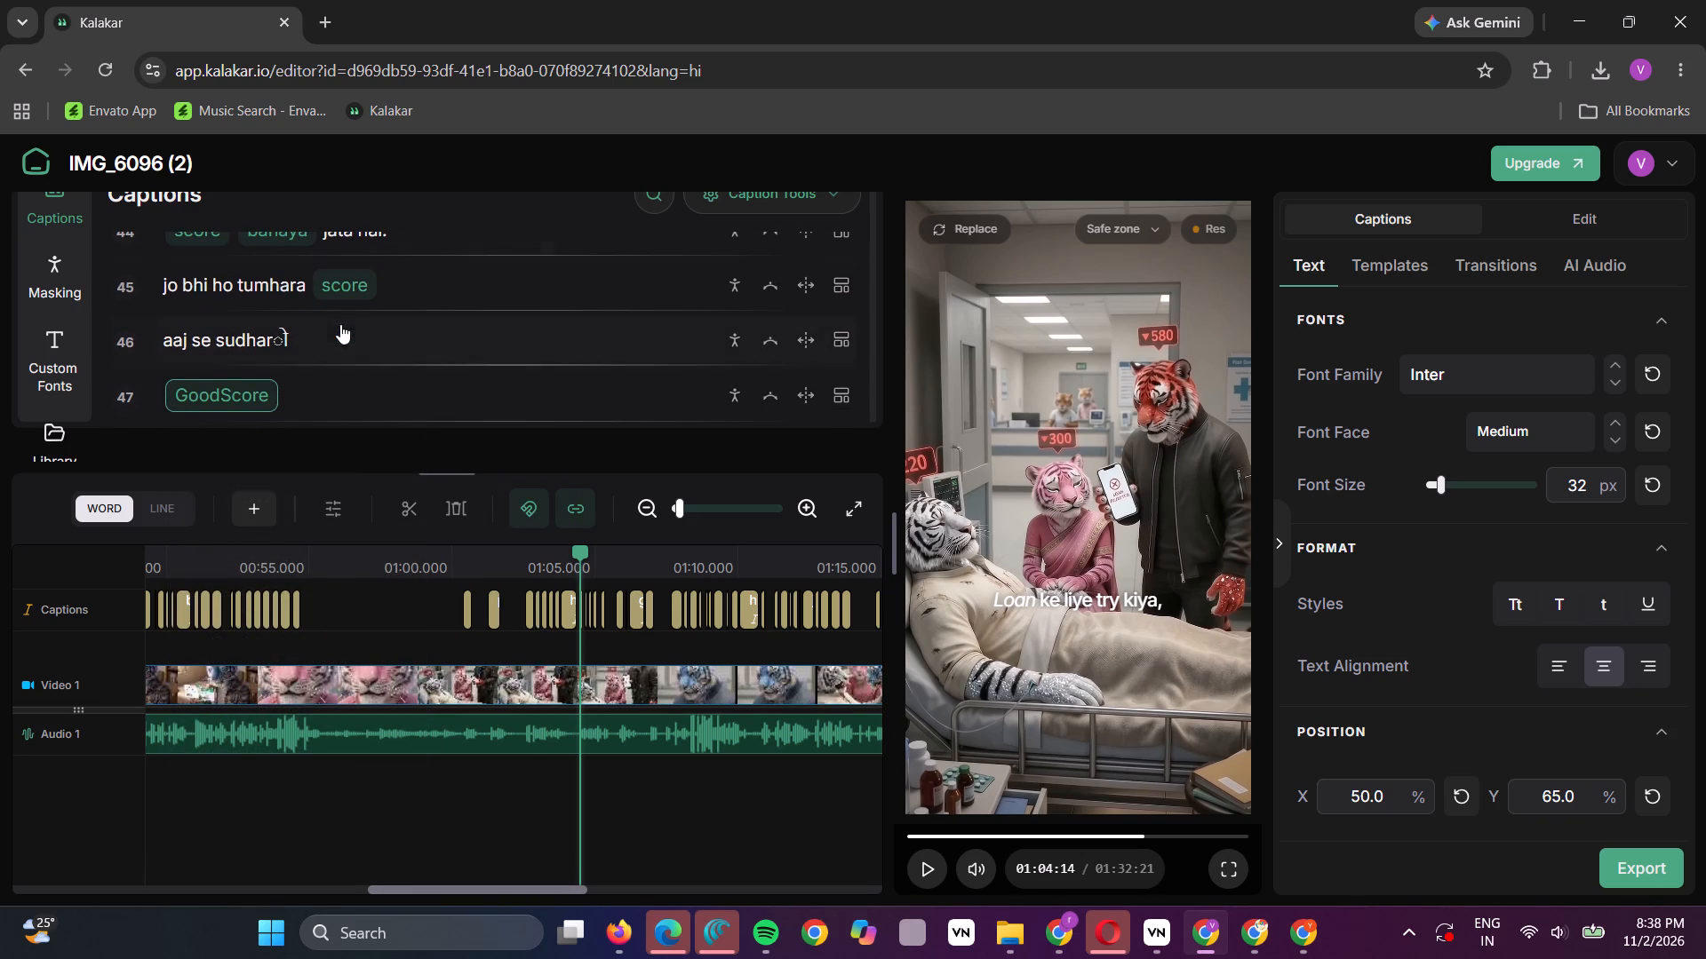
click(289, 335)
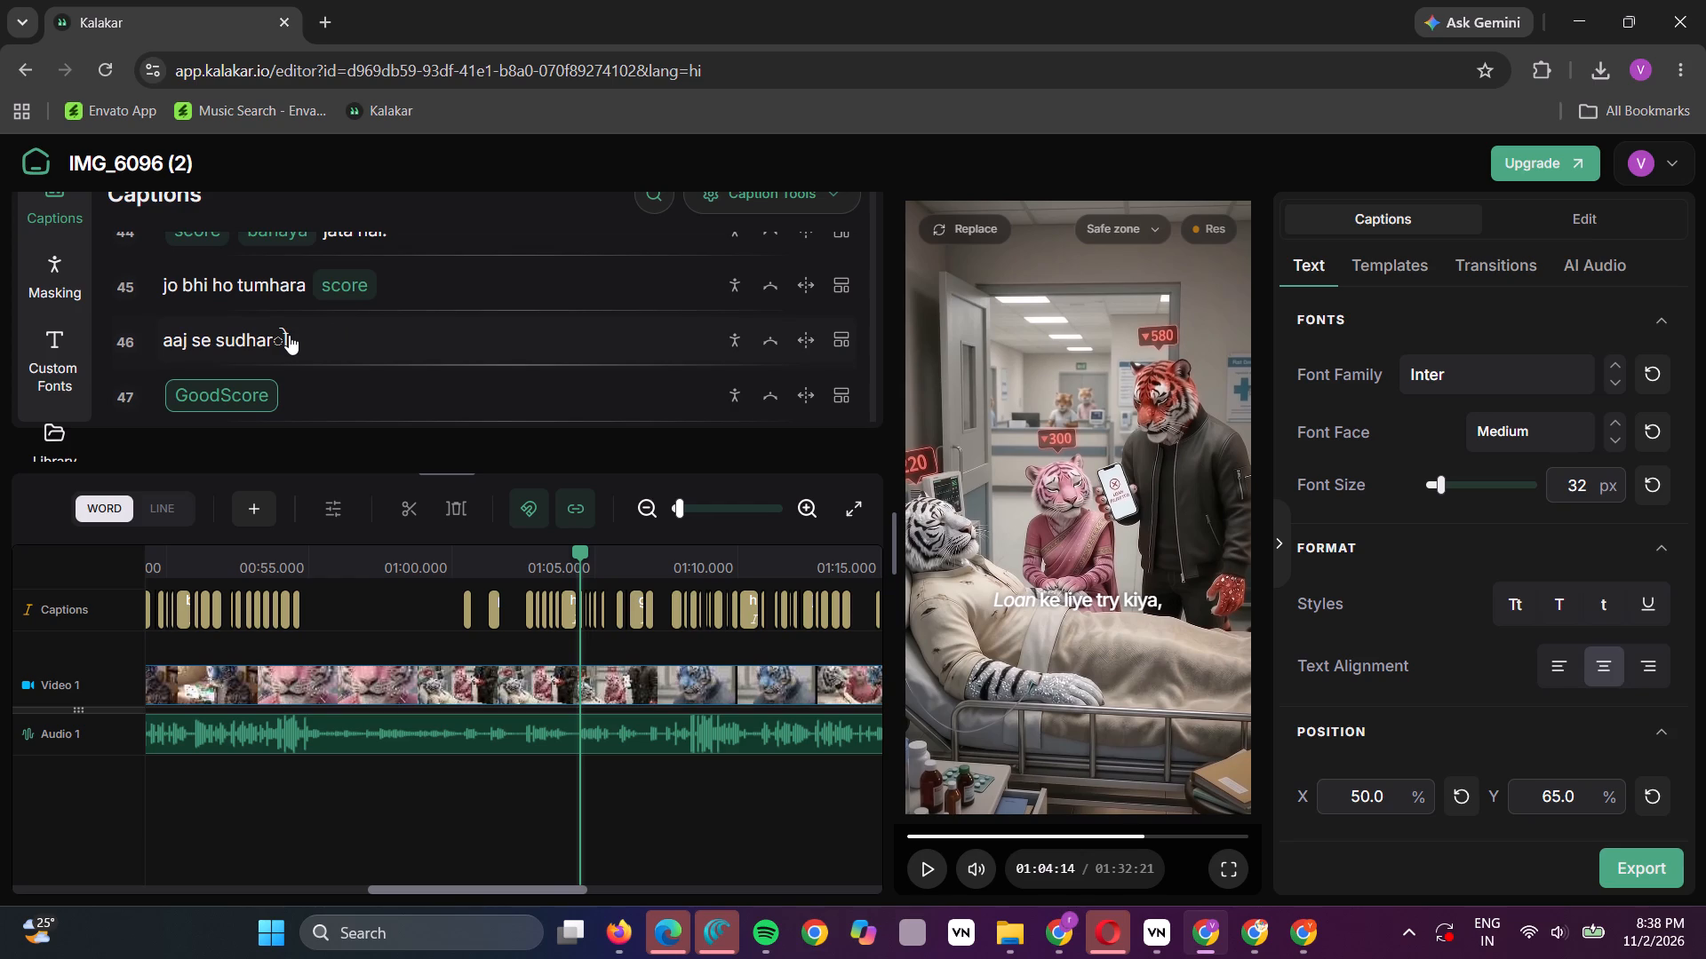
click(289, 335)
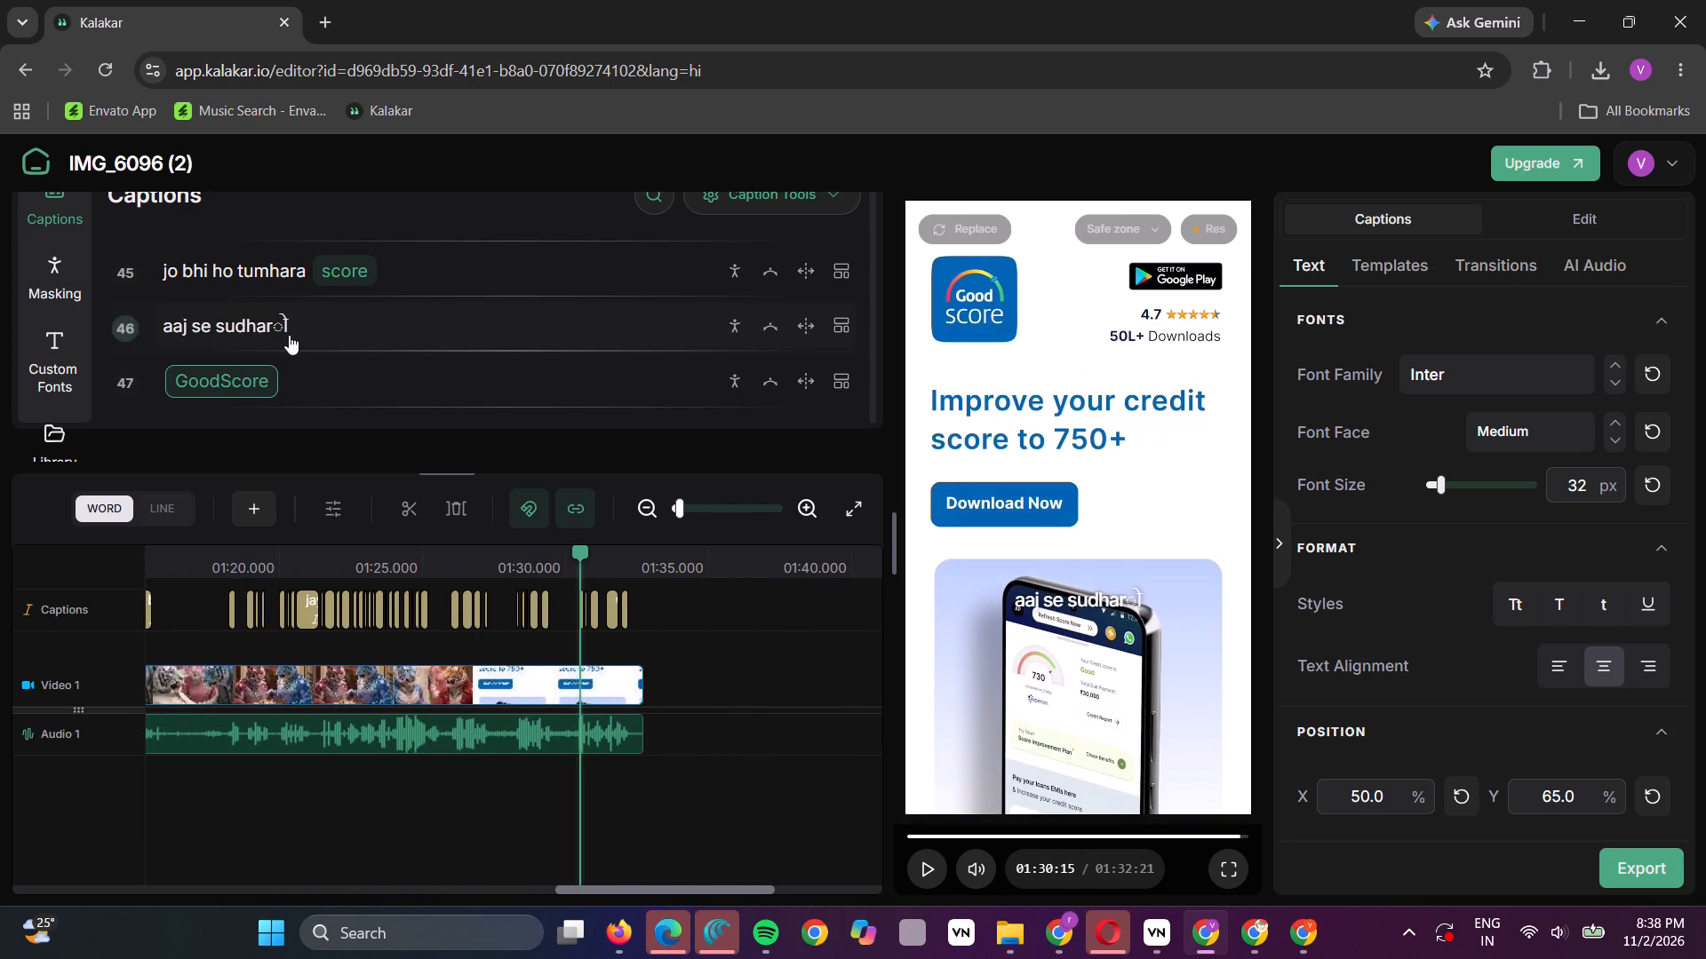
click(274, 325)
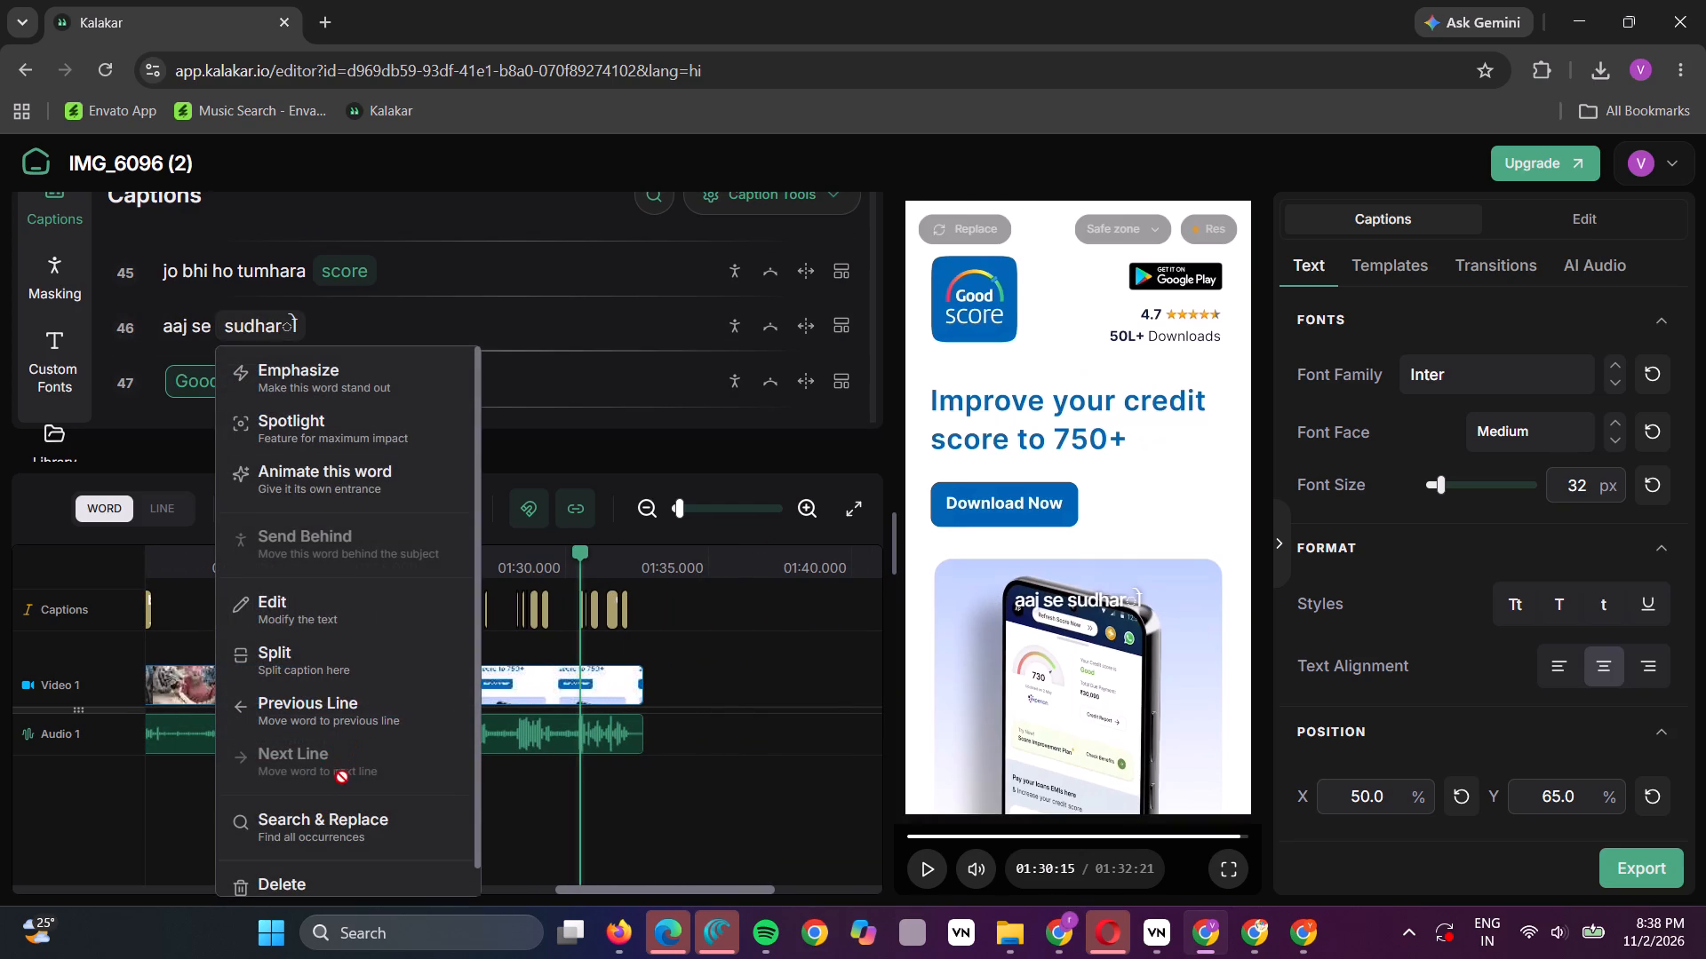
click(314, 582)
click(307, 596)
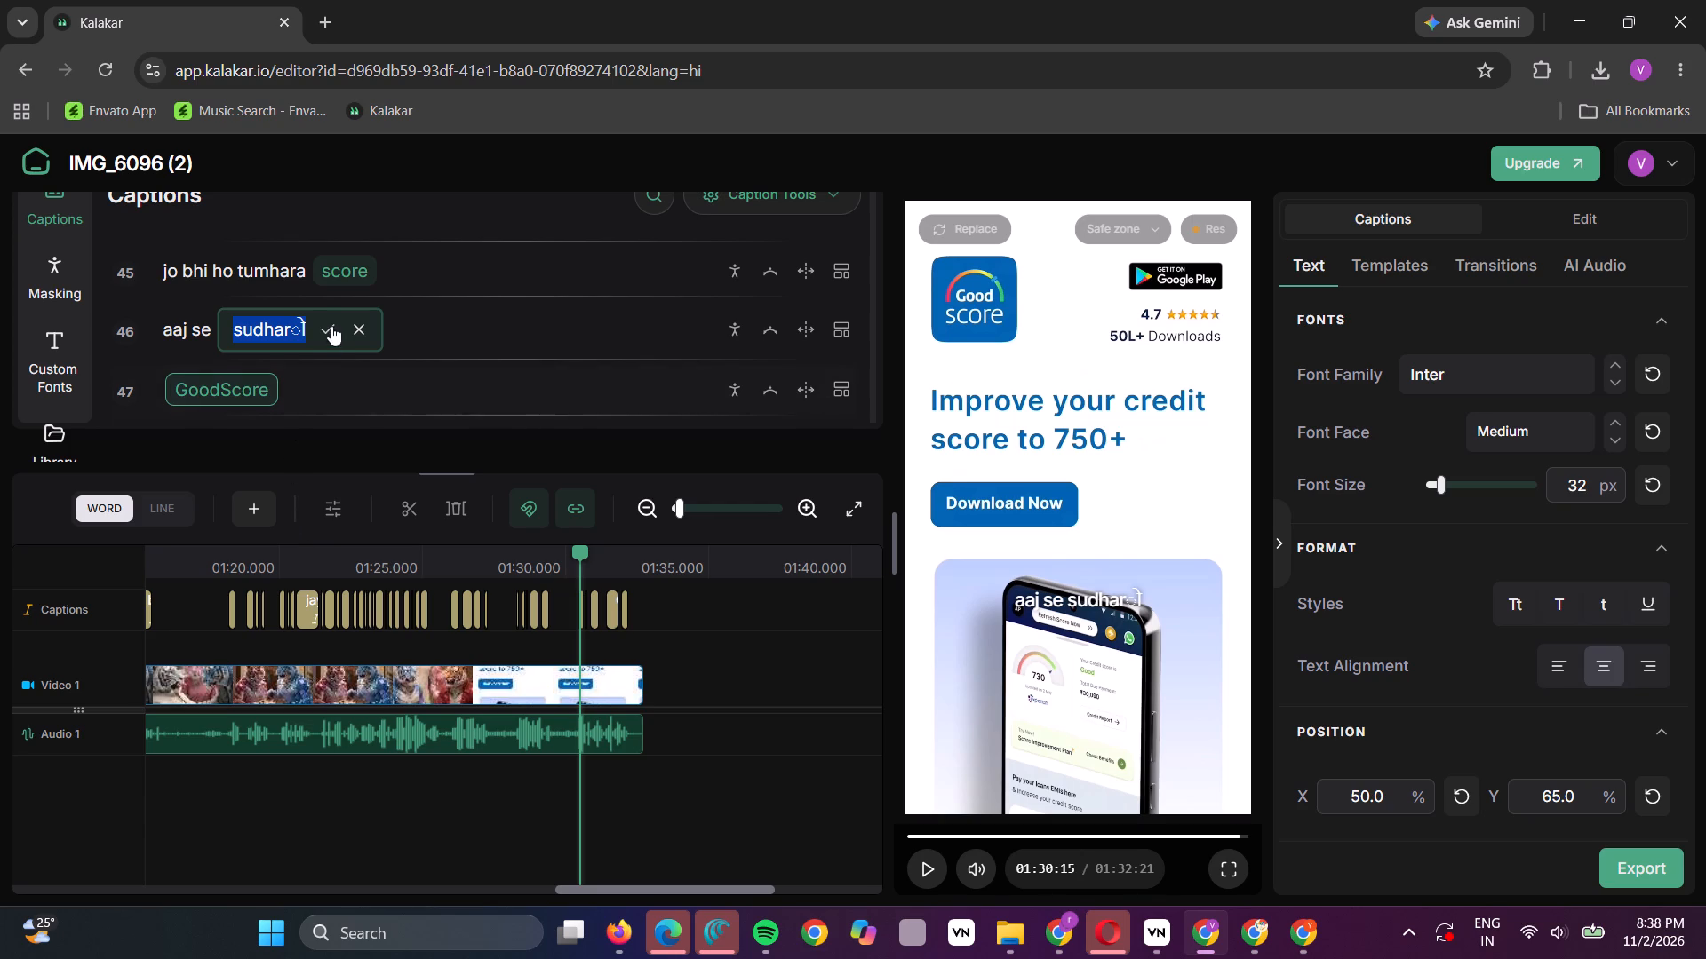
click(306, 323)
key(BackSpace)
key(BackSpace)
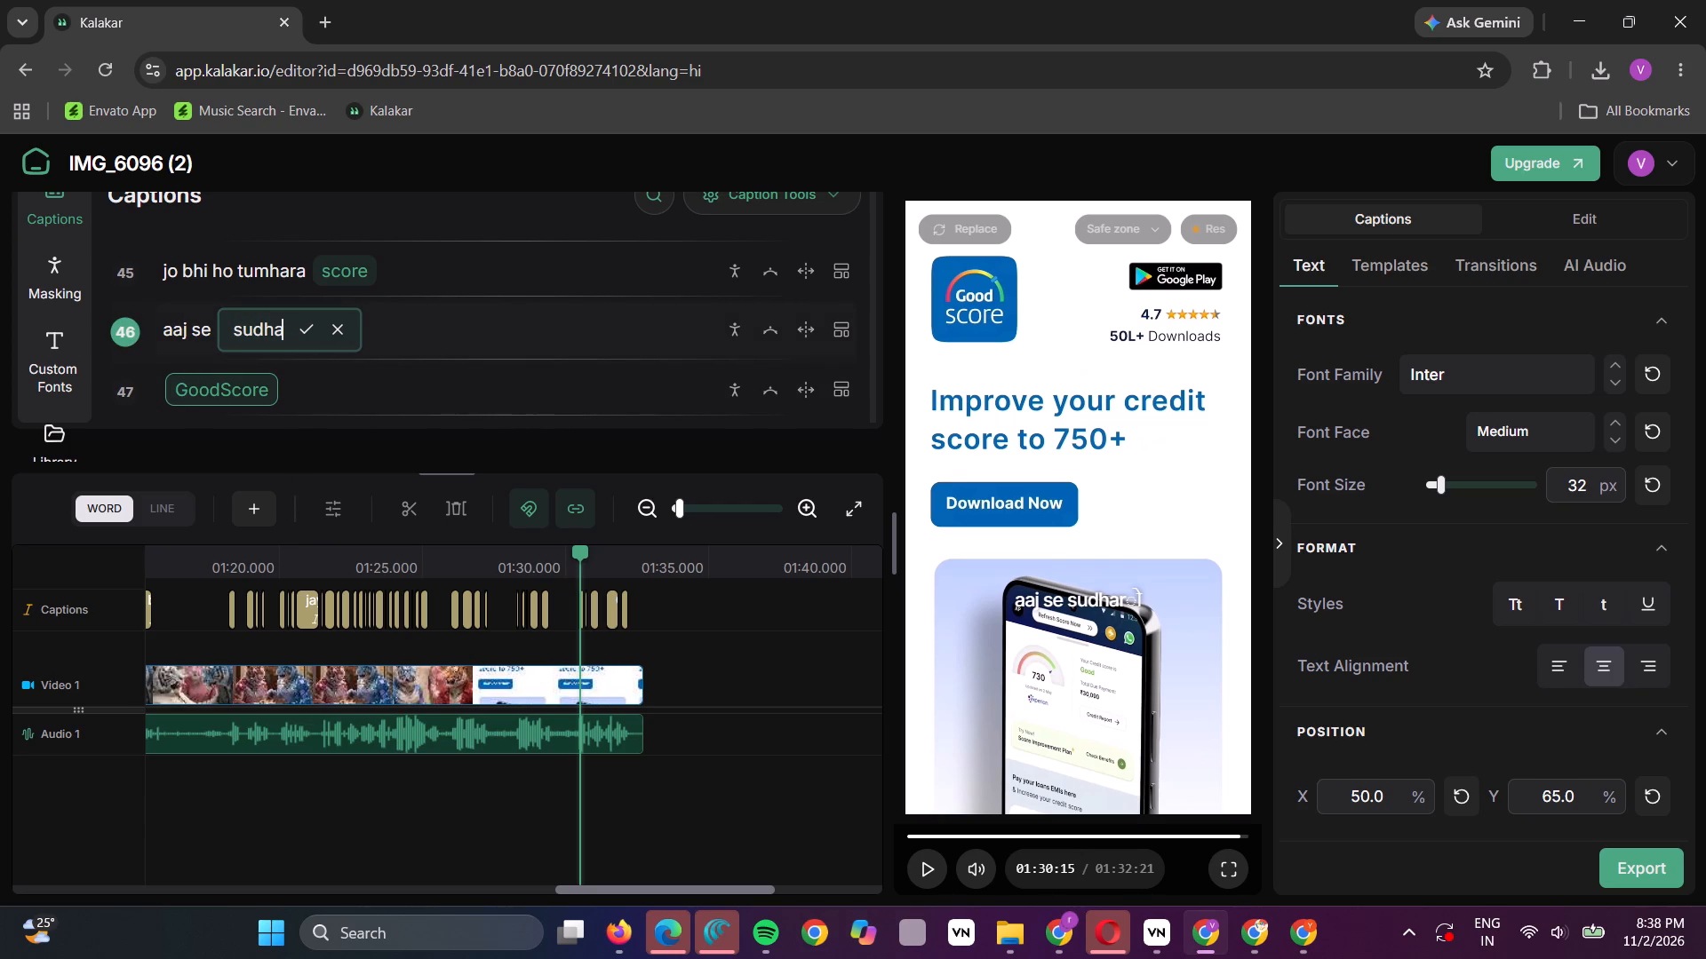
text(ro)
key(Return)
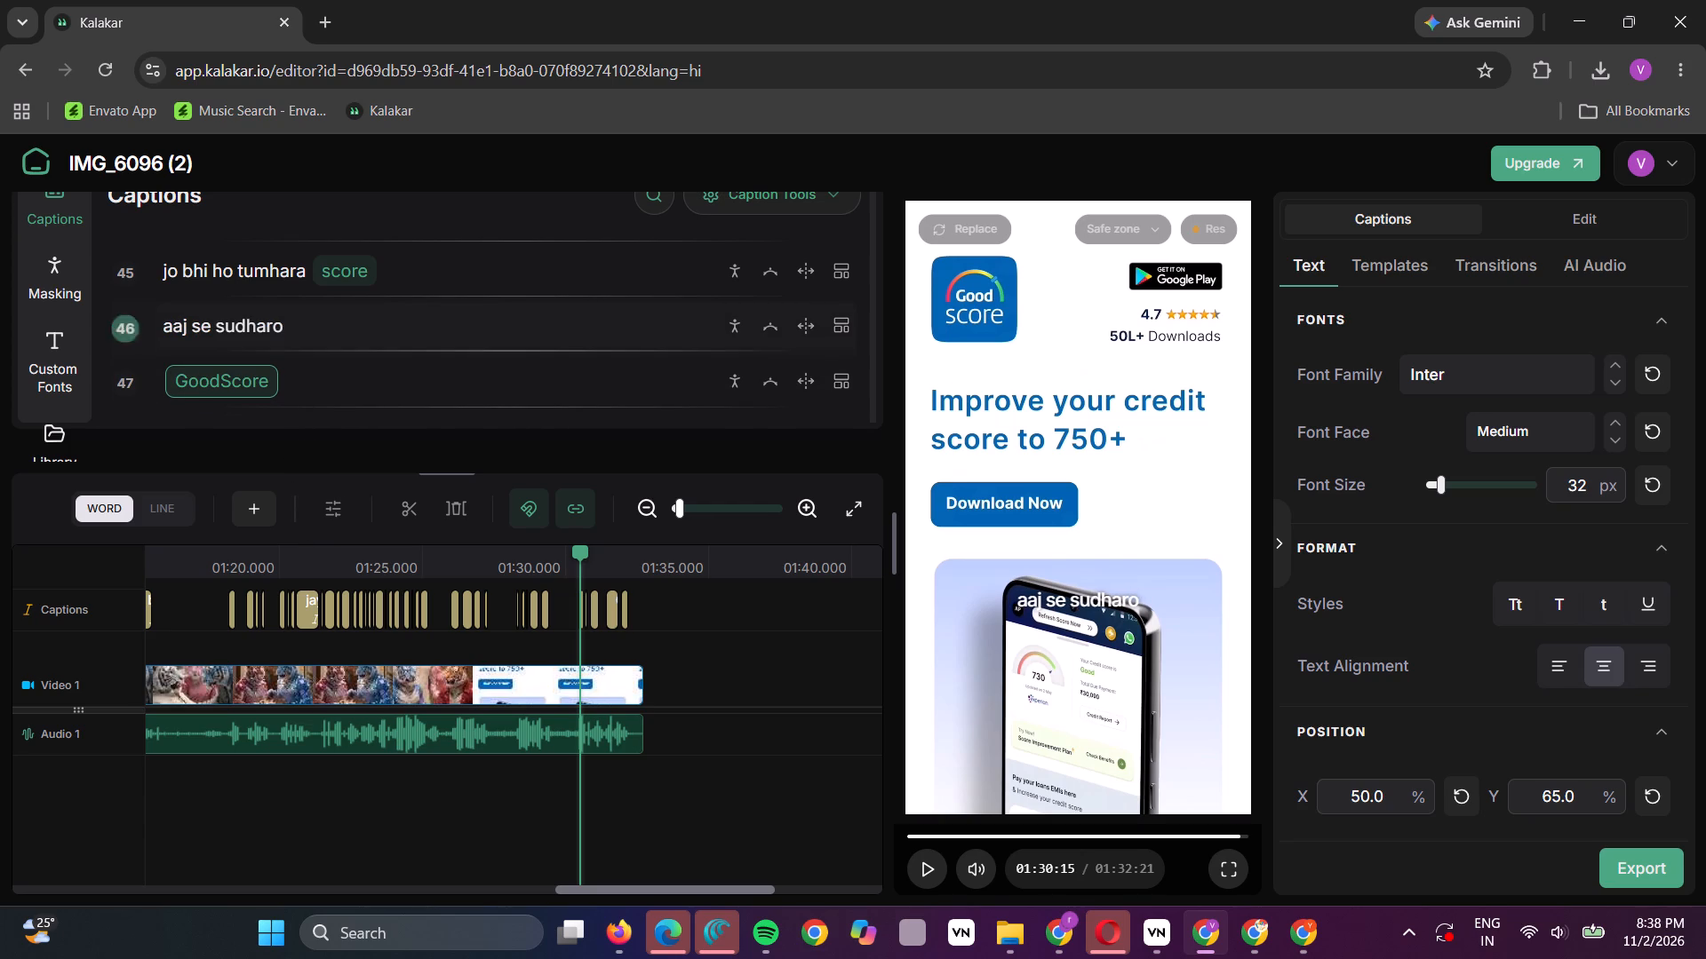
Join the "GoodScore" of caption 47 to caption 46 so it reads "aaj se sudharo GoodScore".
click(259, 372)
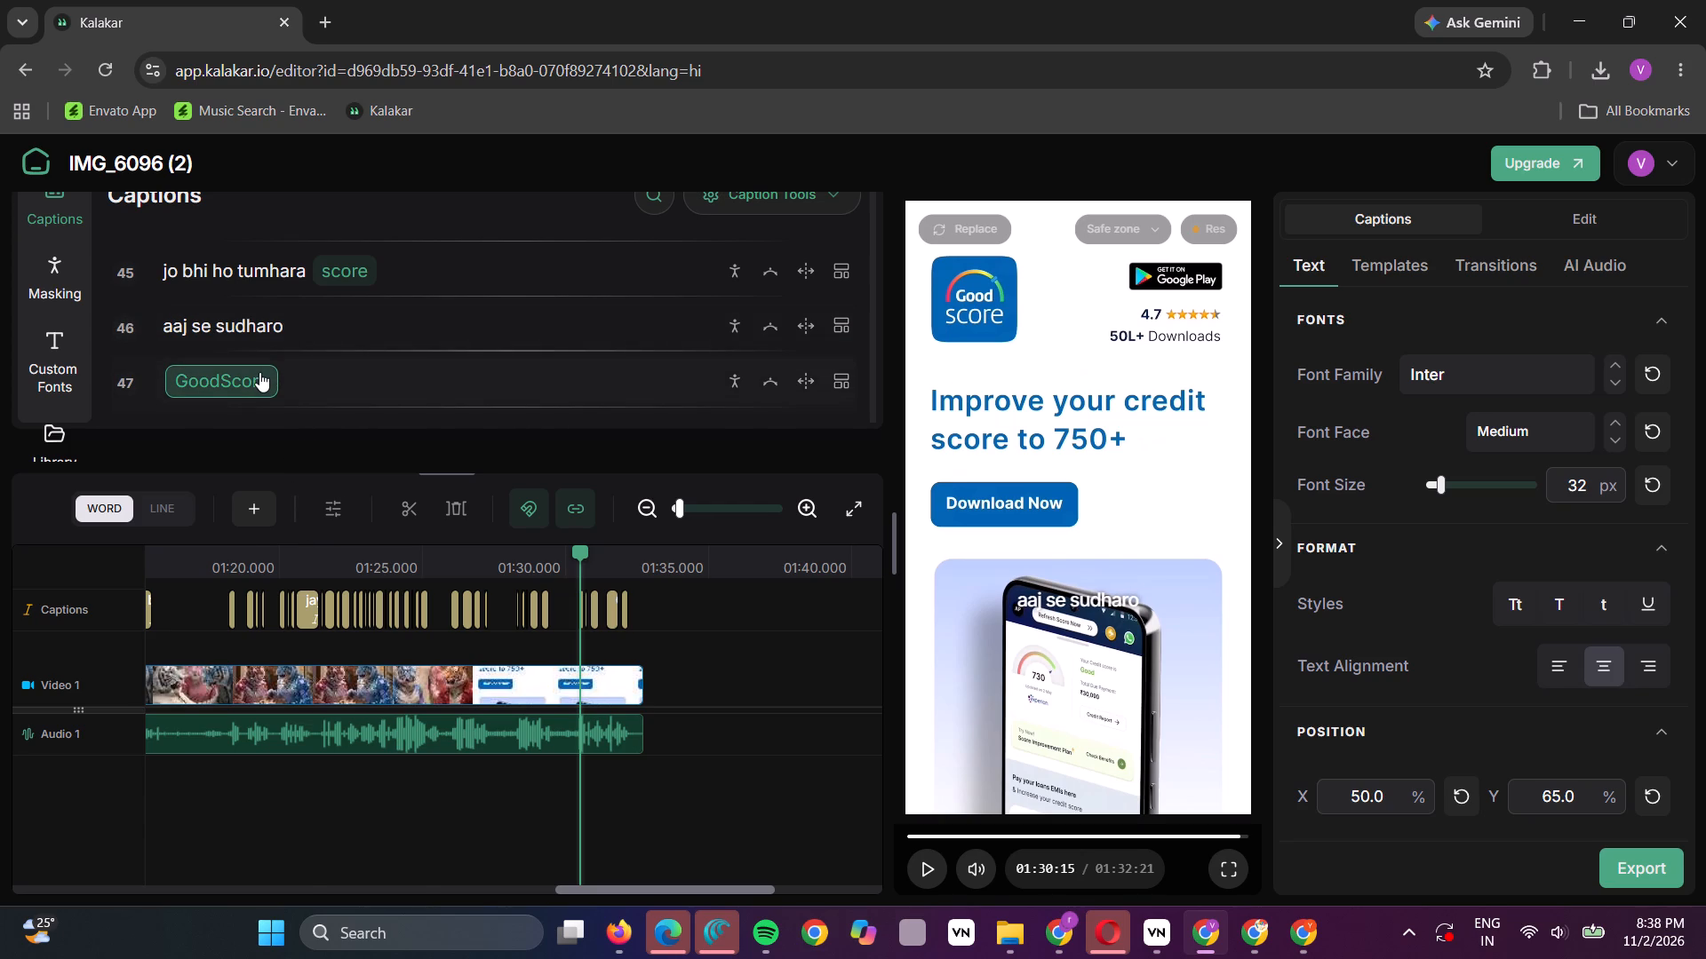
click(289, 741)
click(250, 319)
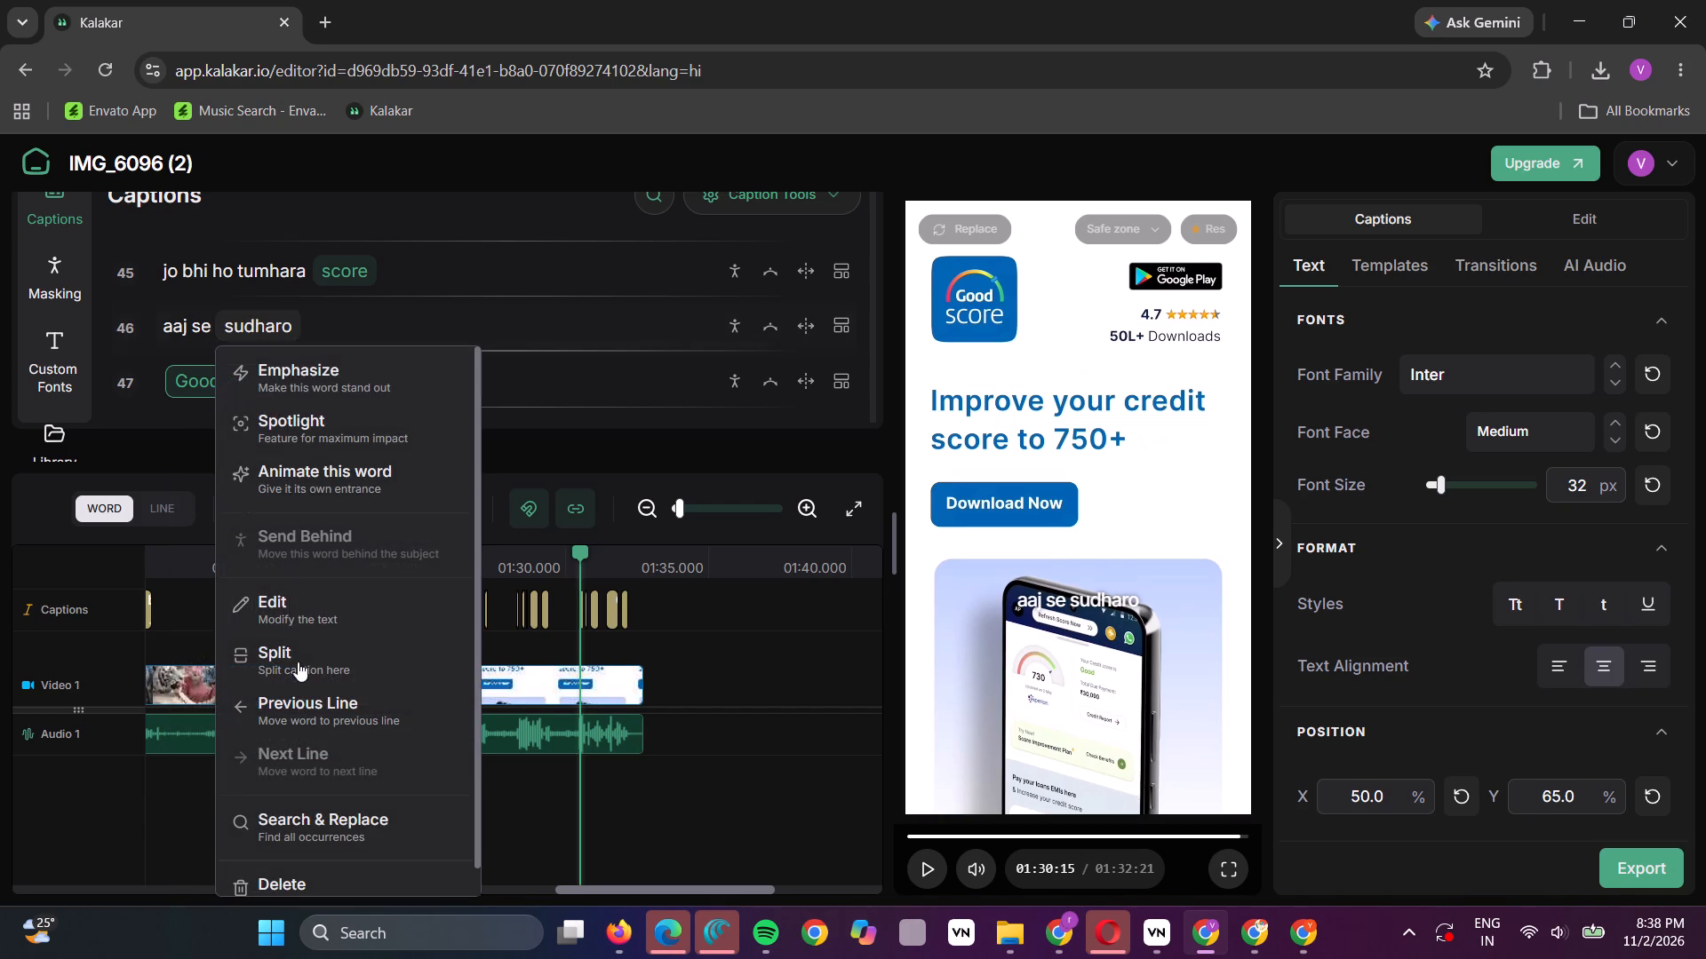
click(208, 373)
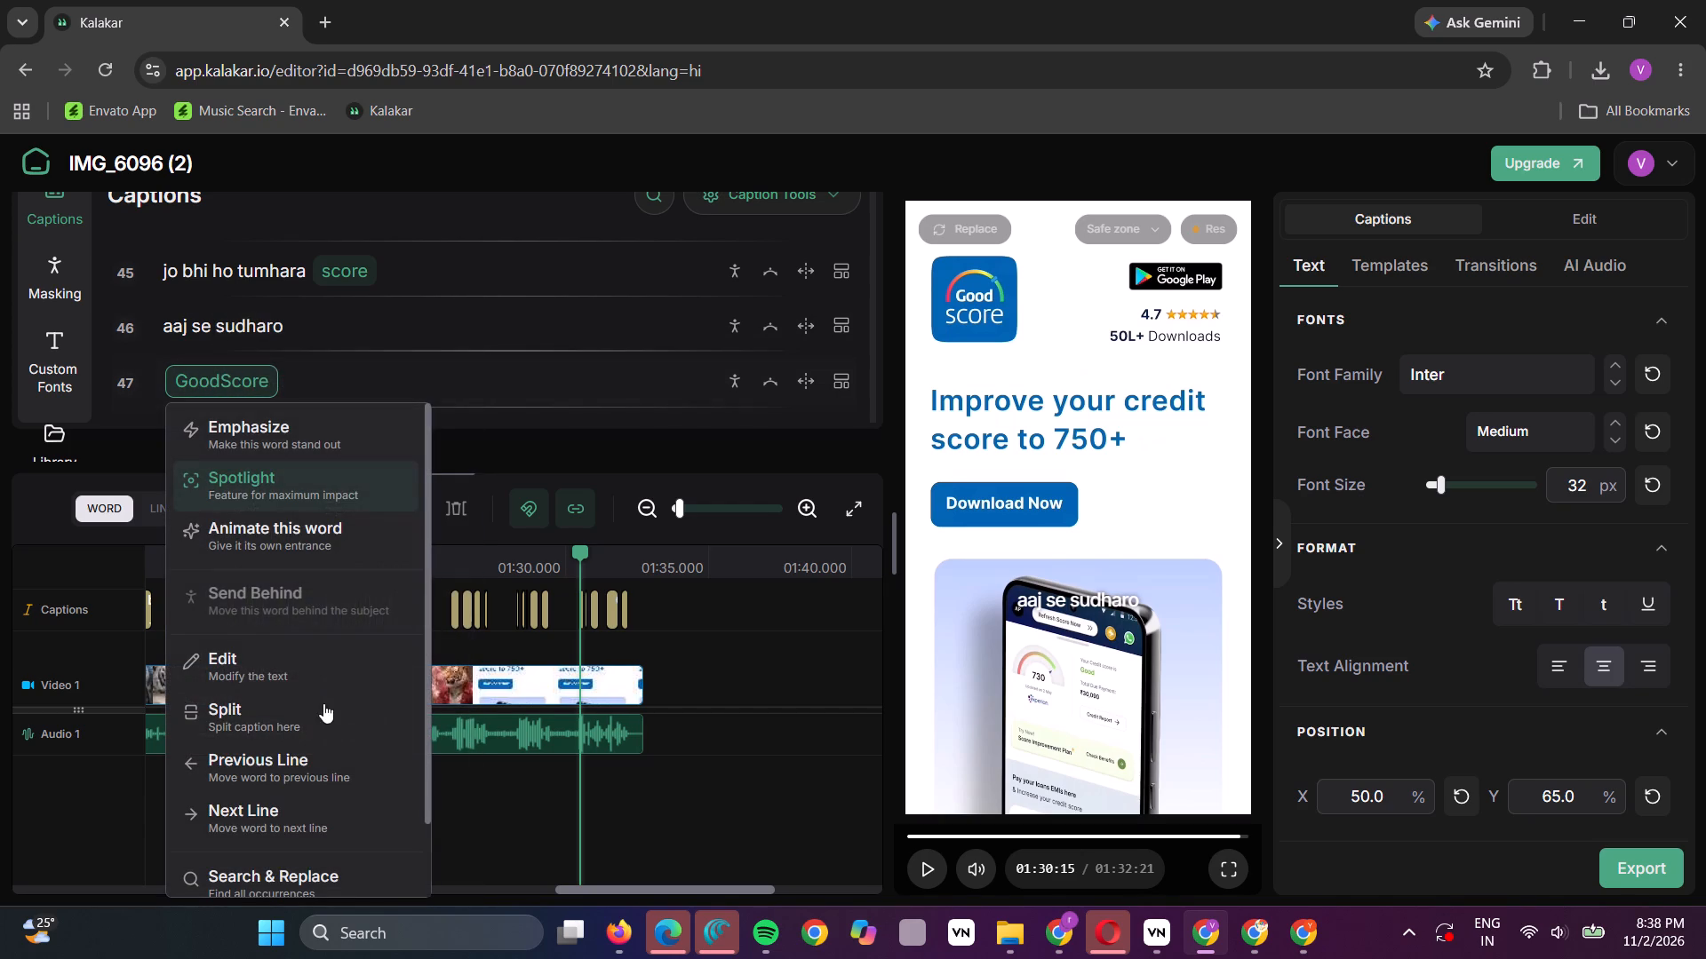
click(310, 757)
Delete the closing captions "aaj se sudharo GoodScore" and "par." over the end screen of the video.
scroll(338, 442, down, 1)
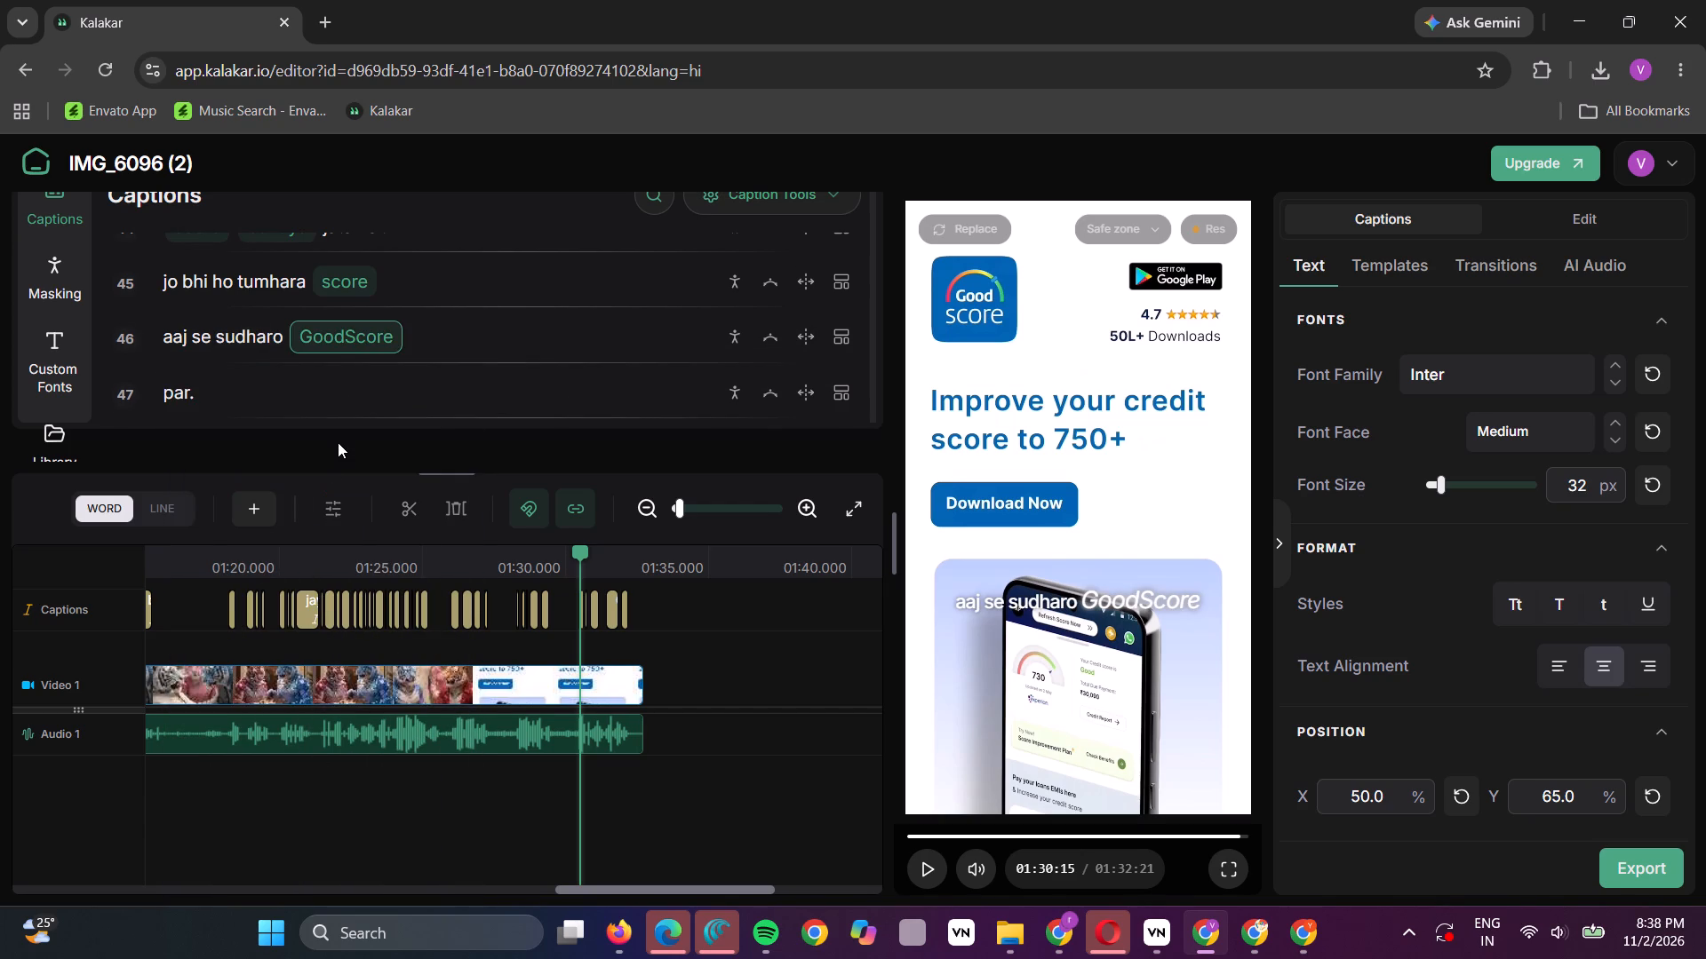
scroll(338, 442, down, 2)
click(194, 388)
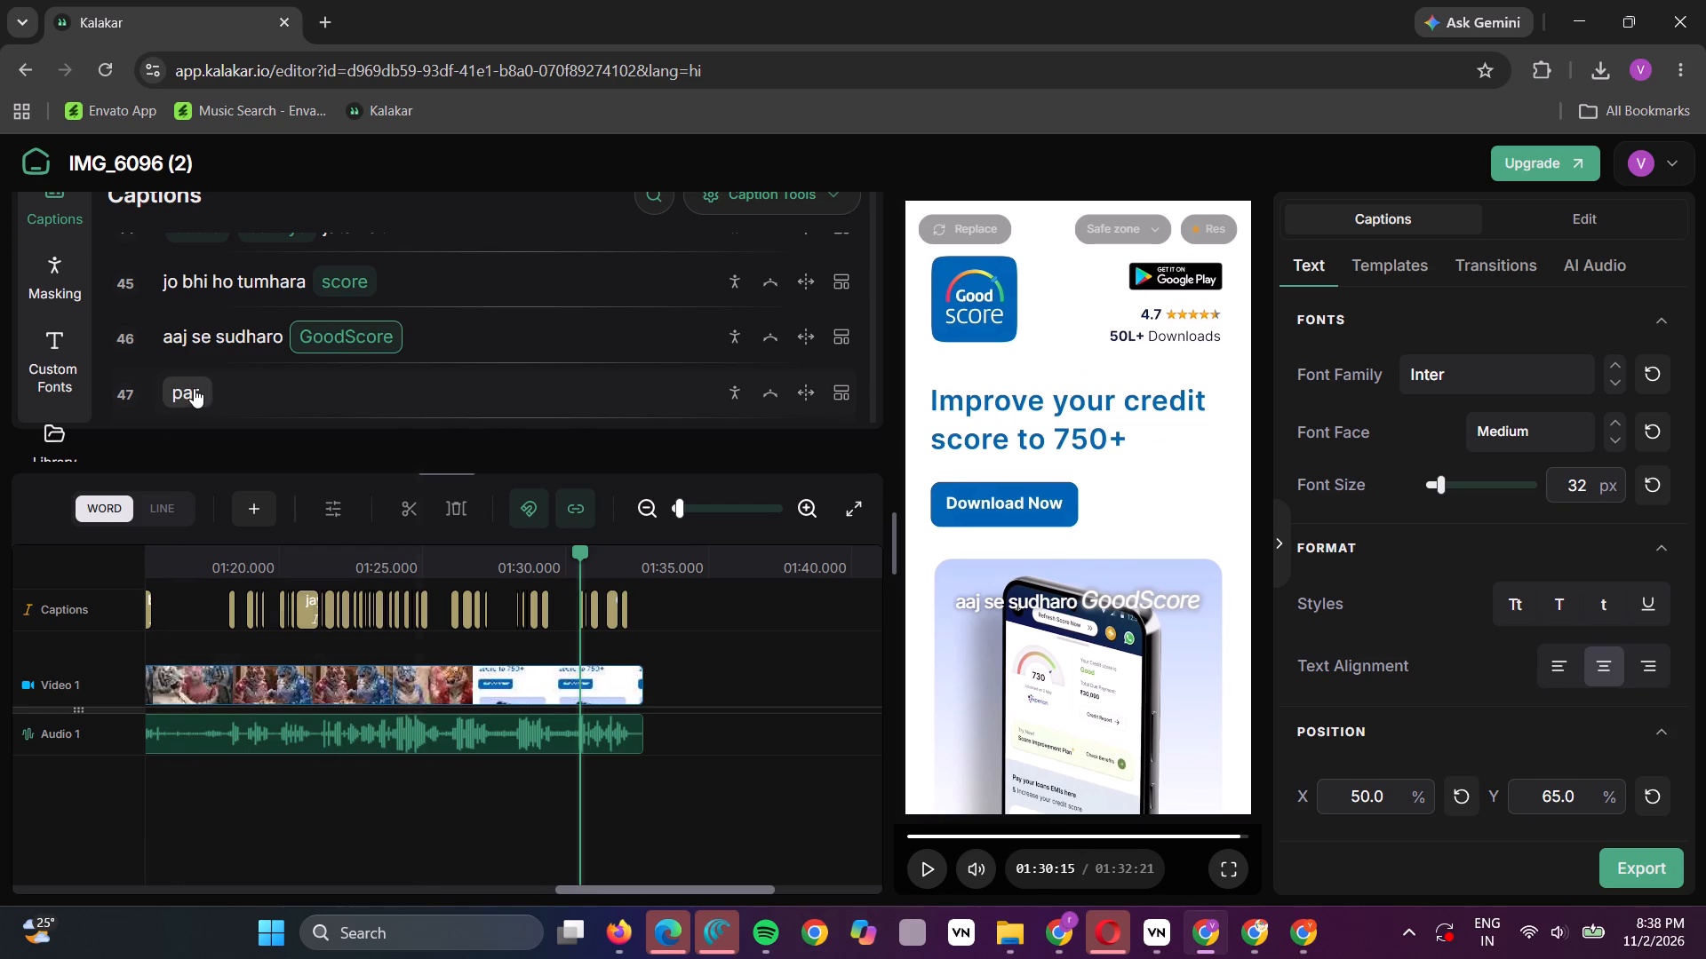
drag(681, 600, 586, 616)
key(Delete)
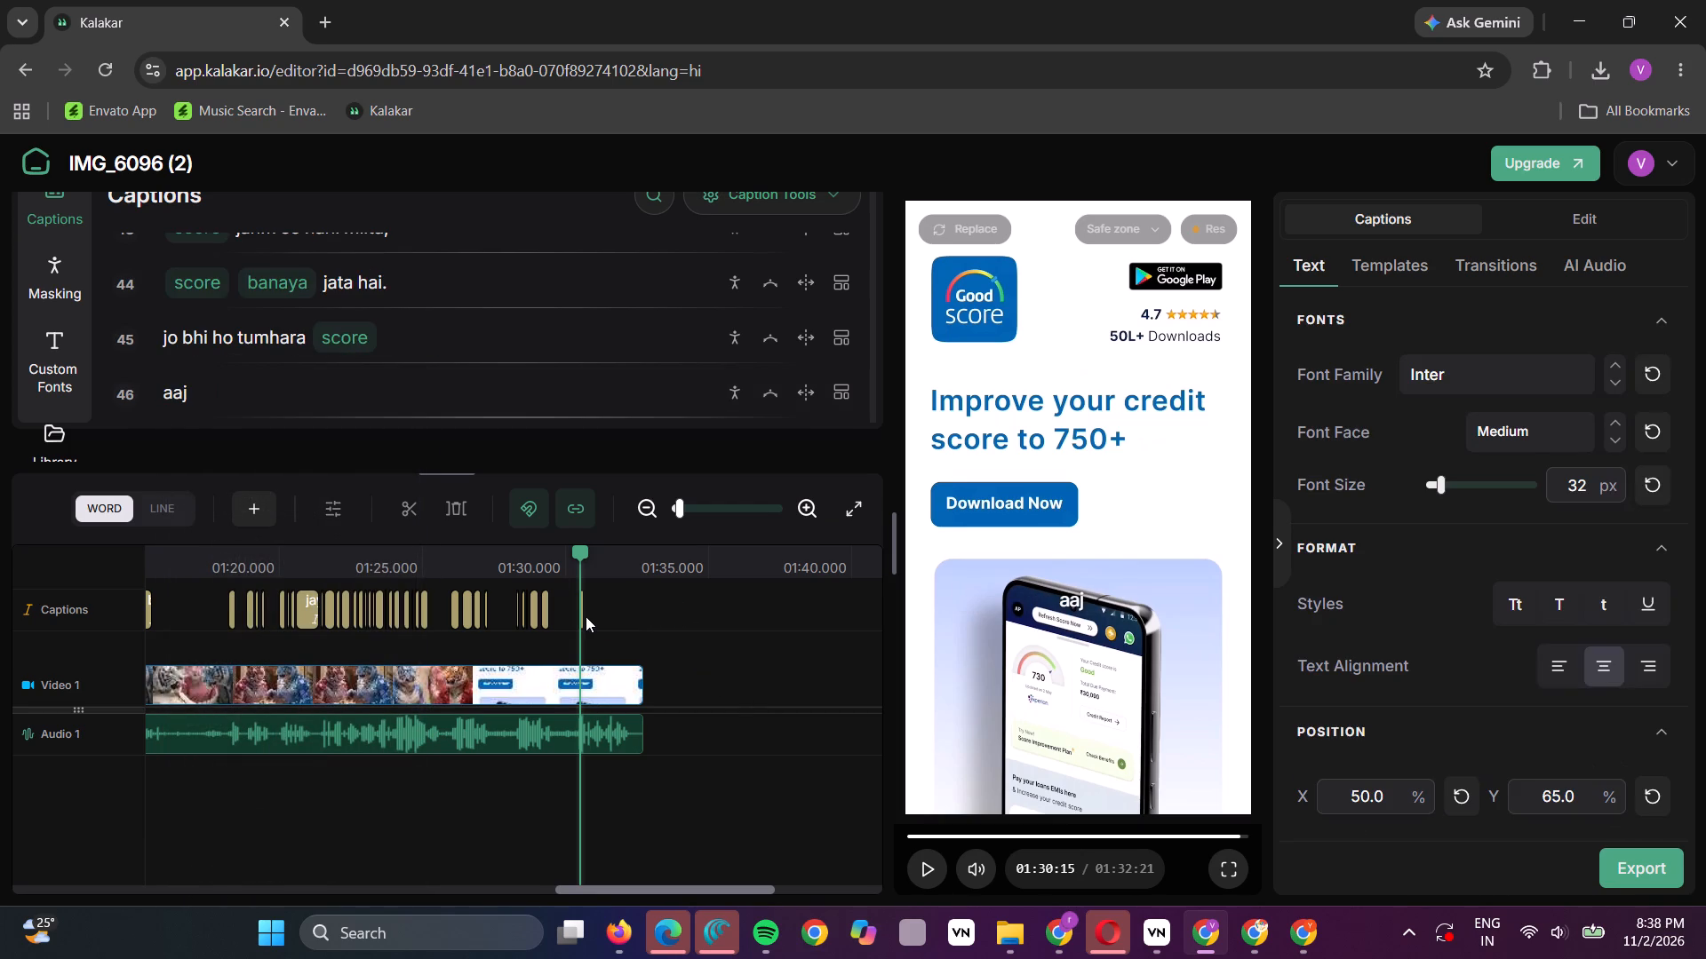
drag(595, 618, 575, 615)
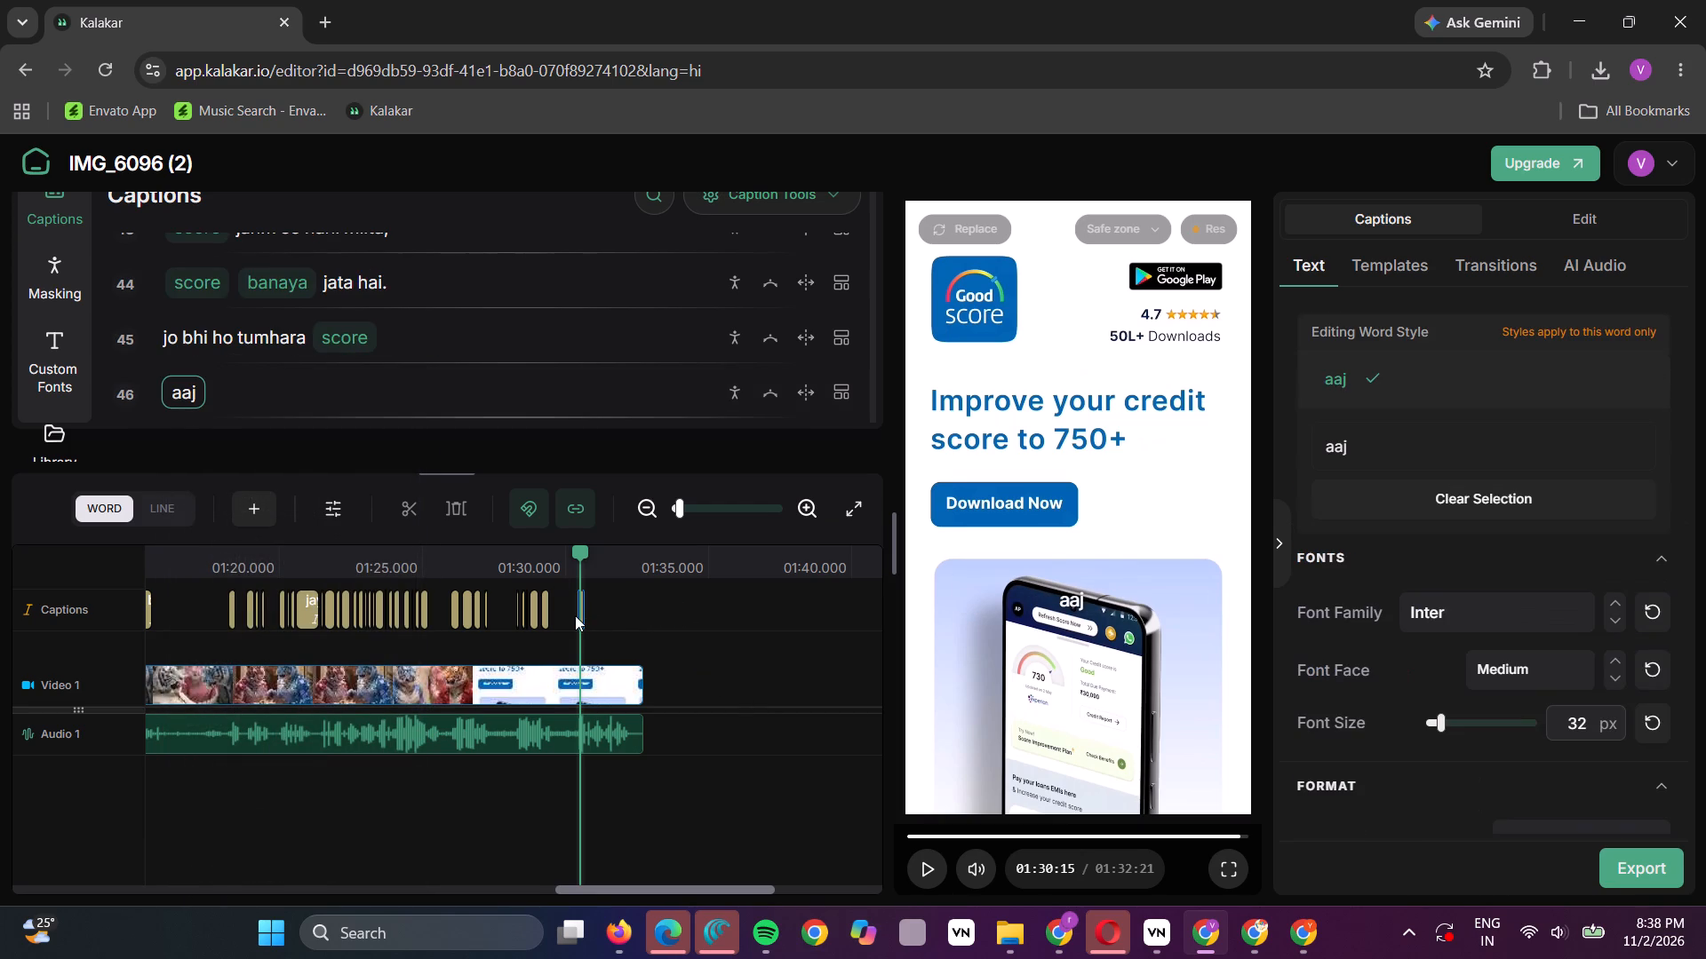
key(Delete)
Apply the built-in Ali Abdaal template to the captions, previewing it on the "papa mujhe bhi biryani" caption at 00:13:28.
click(959, 832)
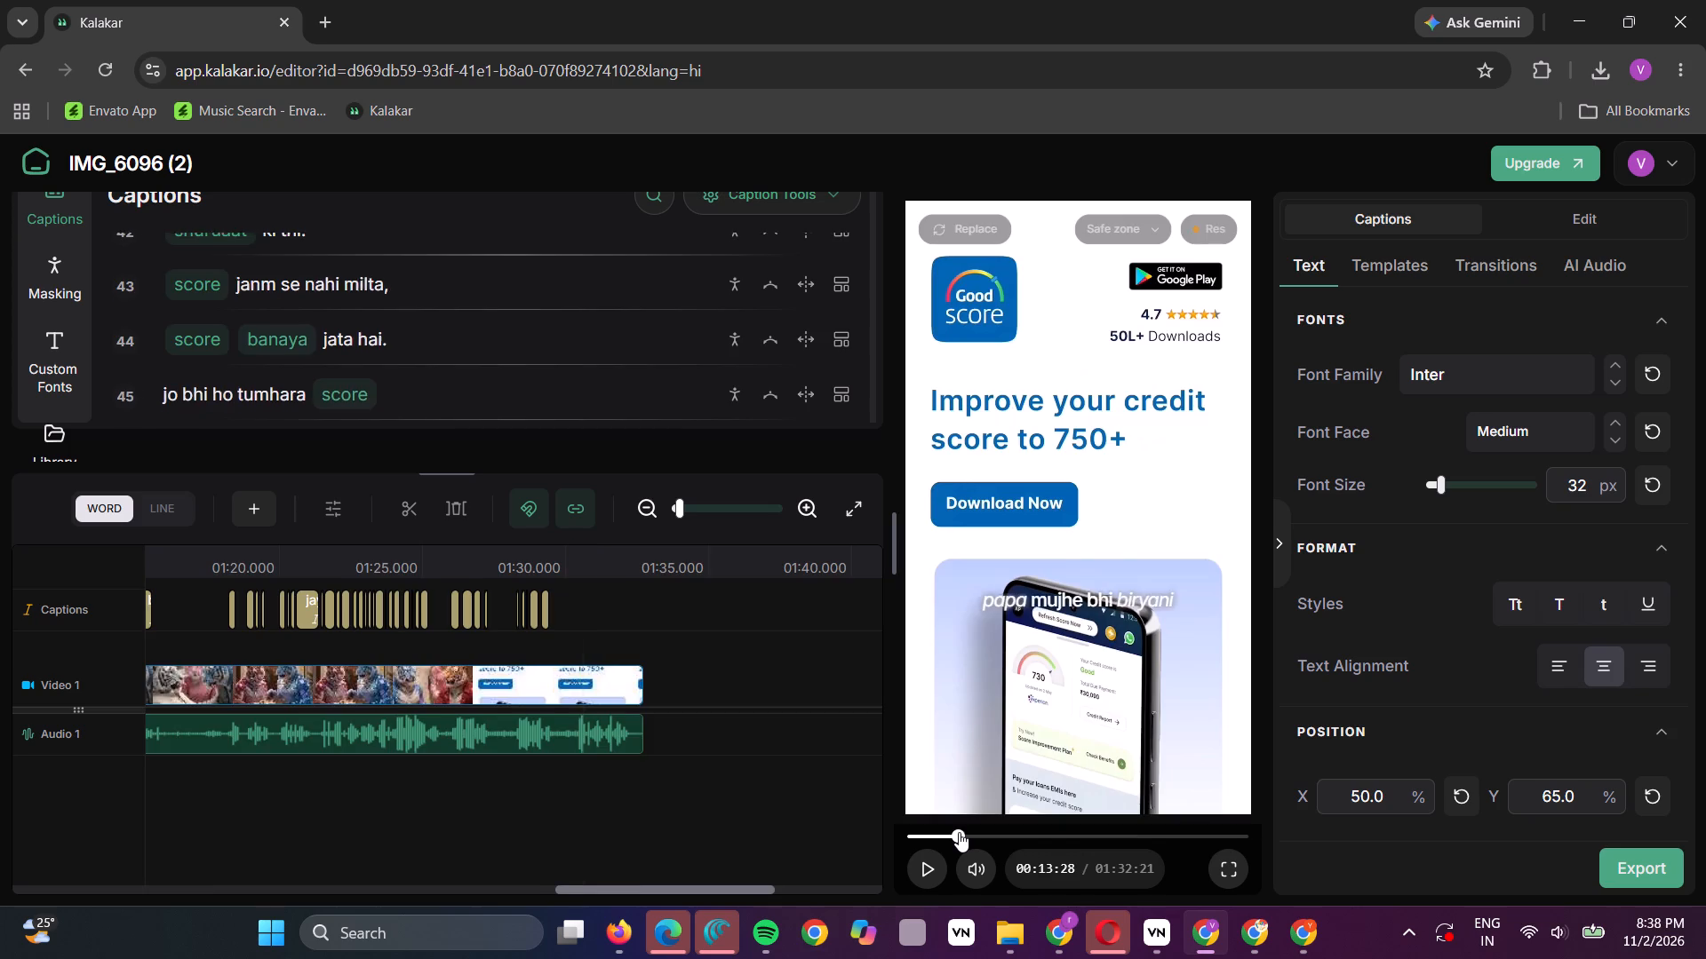
click(1415, 254)
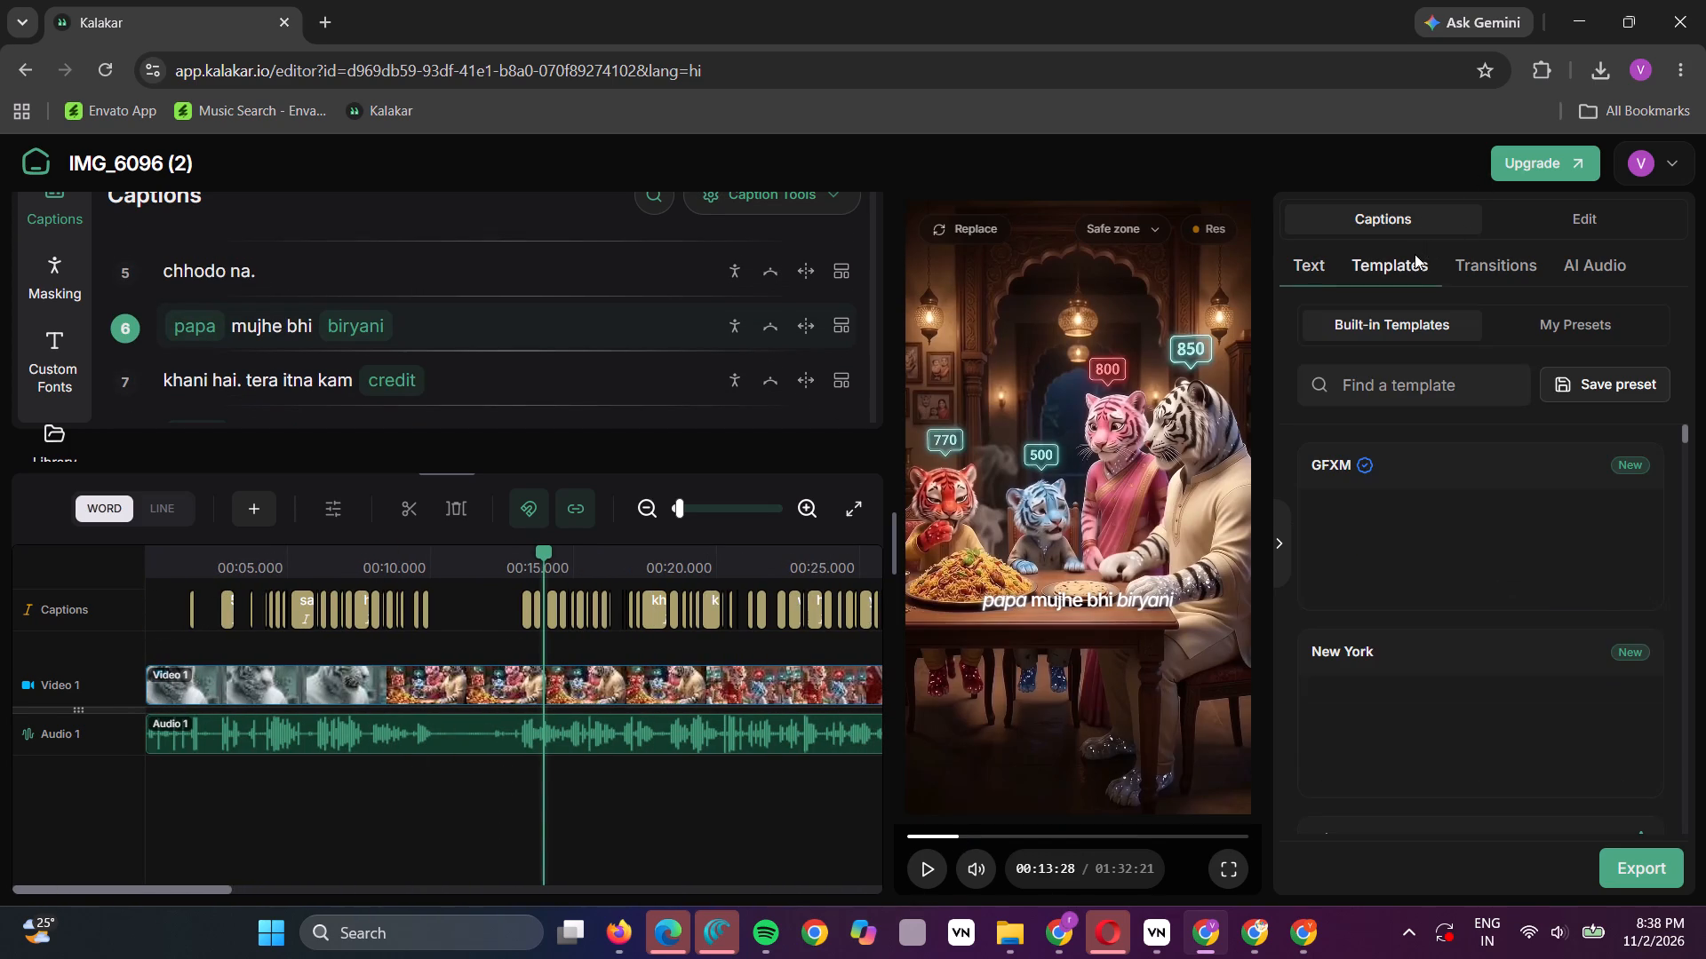
scroll(1390, 583, down, 2)
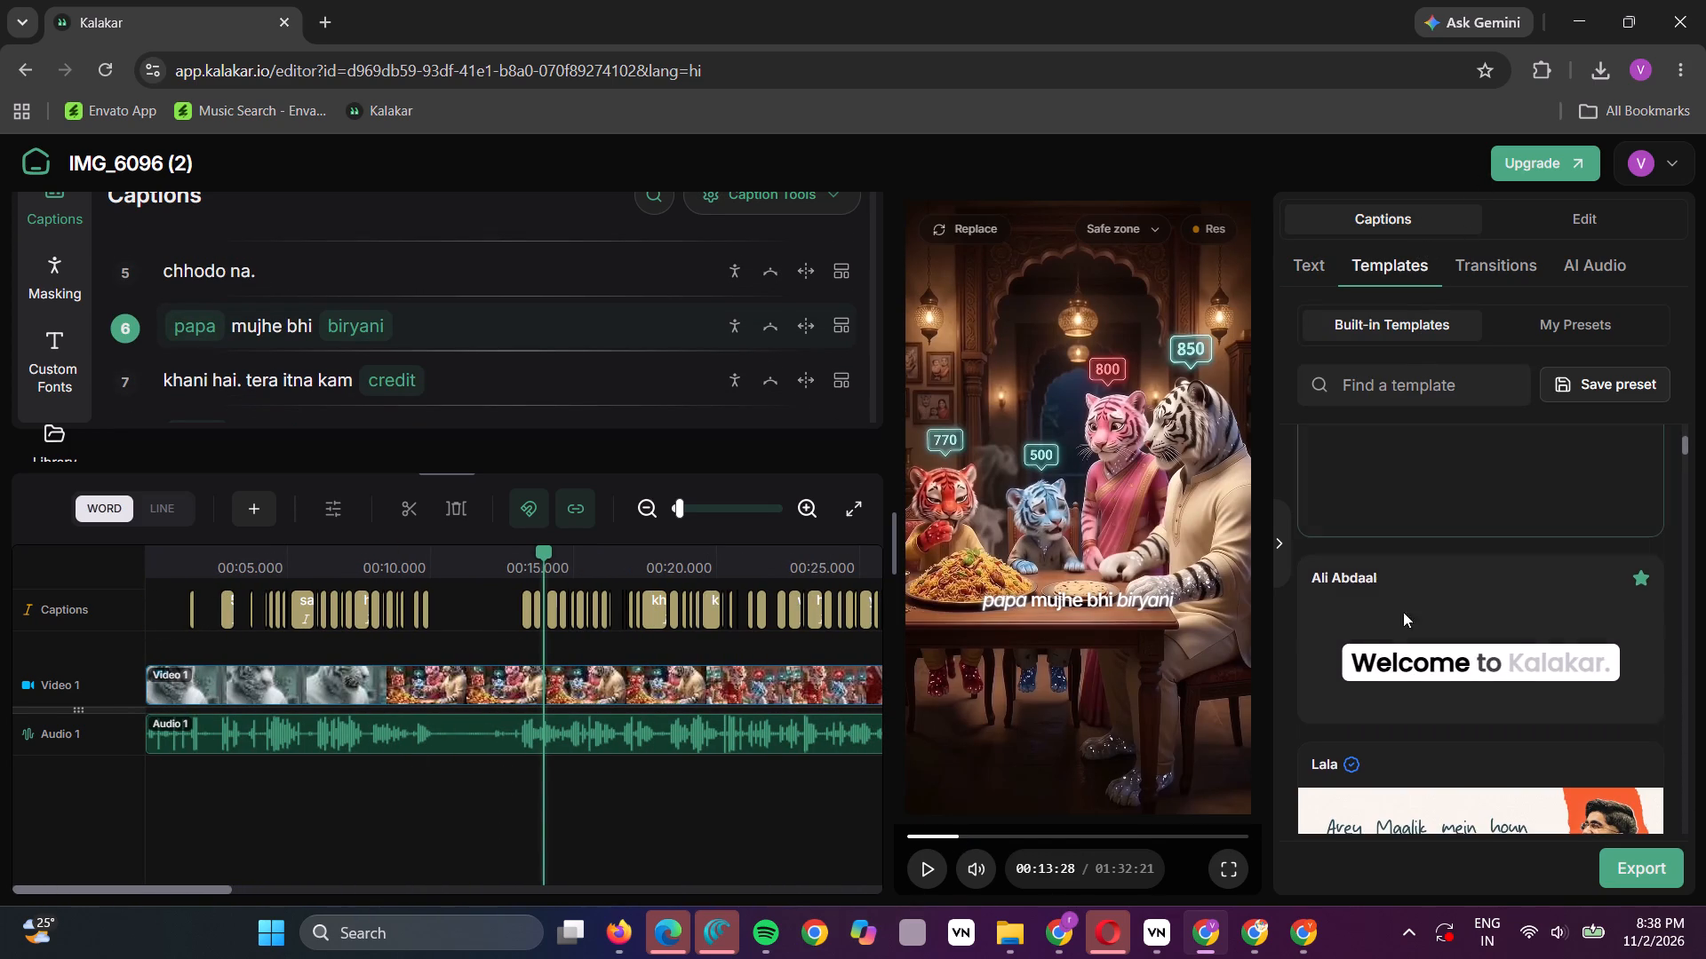
click(1412, 638)
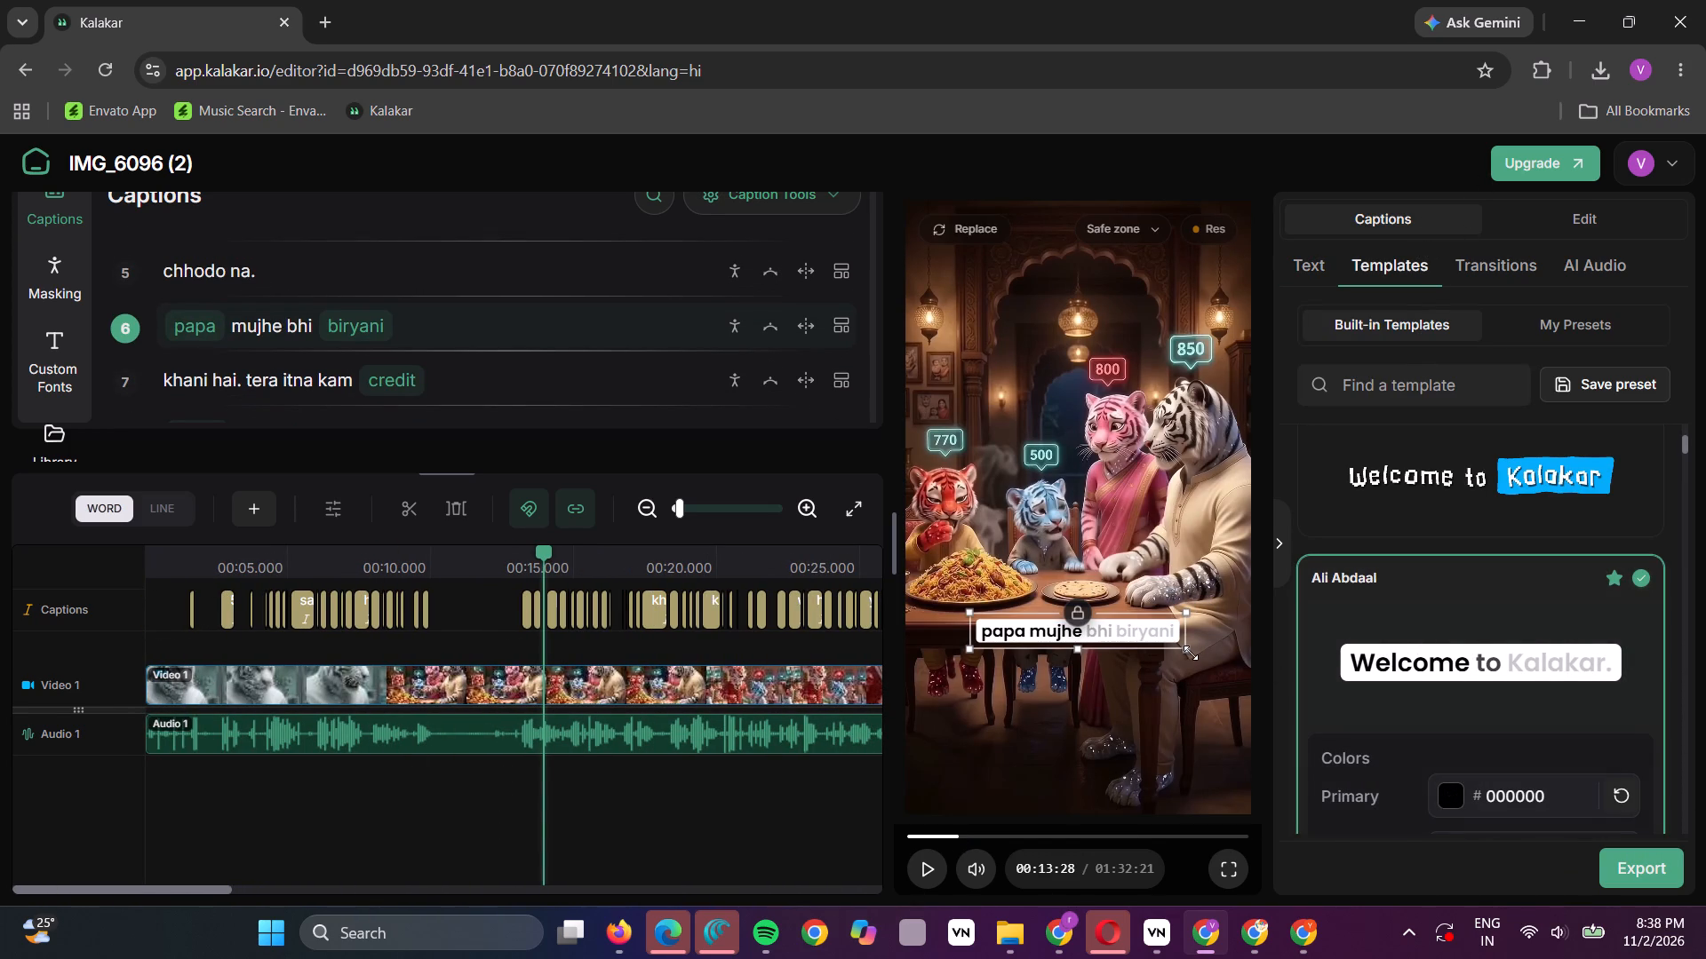
Shrink the "papa mujhe bhi biryani" caption slightly in the video preview.
drag(1191, 653, 1136, 632)
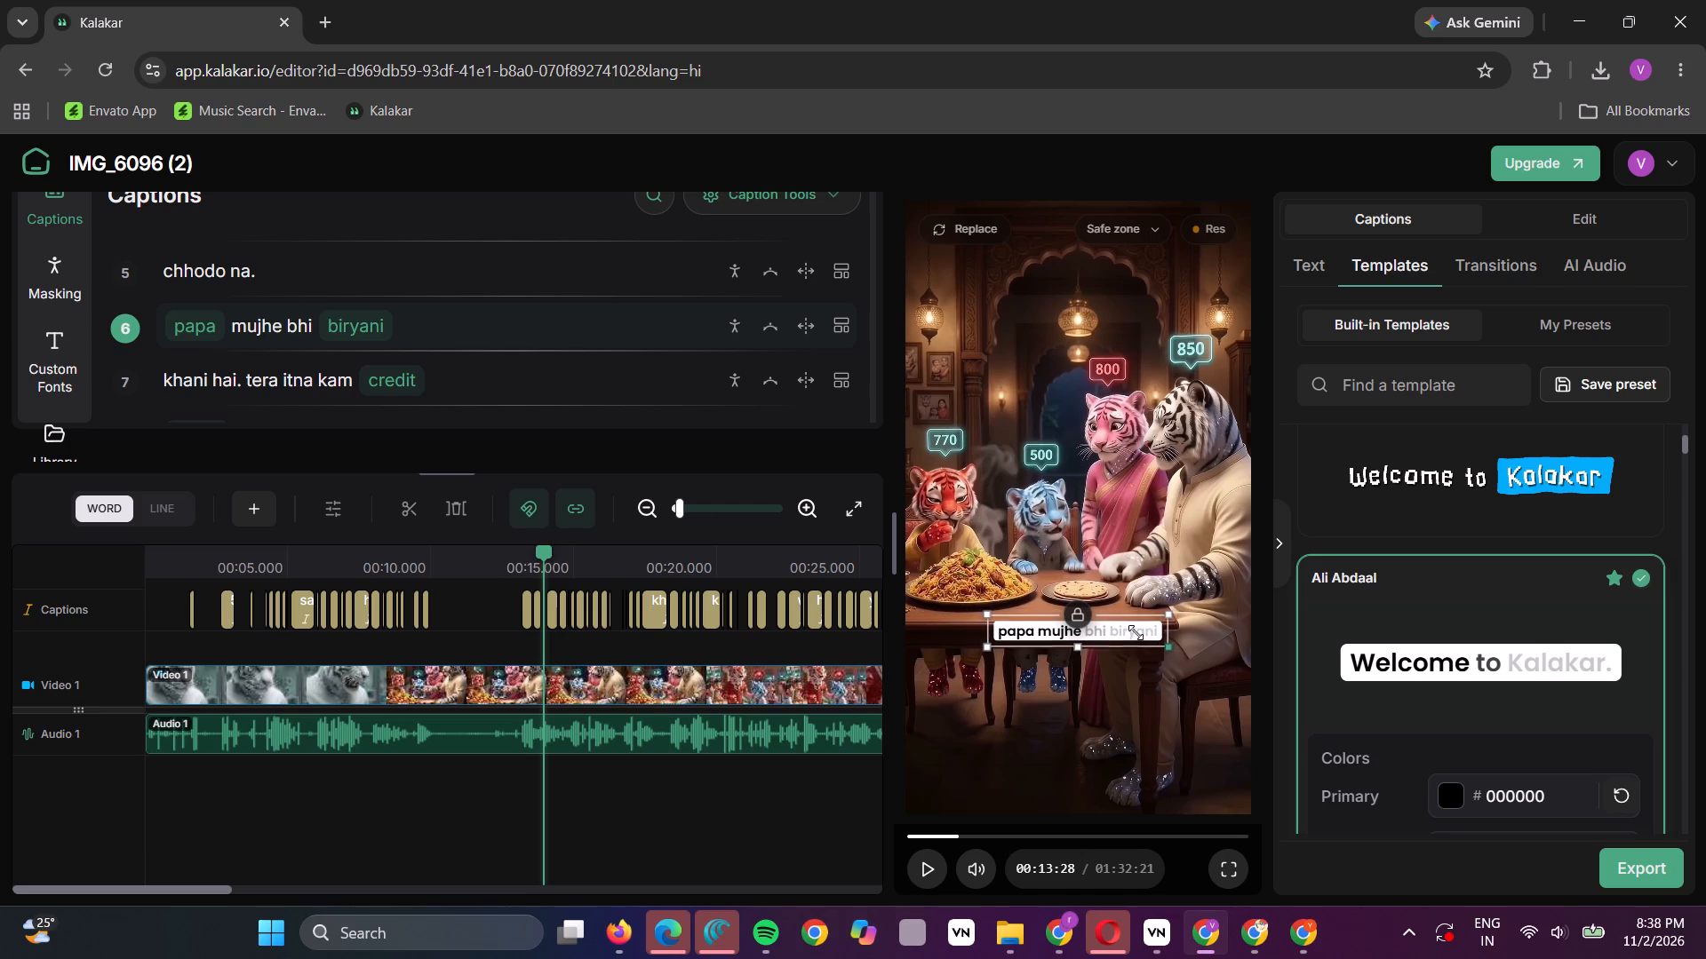
Nudge the "papa mujhe bhi biryani" caption slightly in the video preview.
drag(1136, 632, 1133, 628)
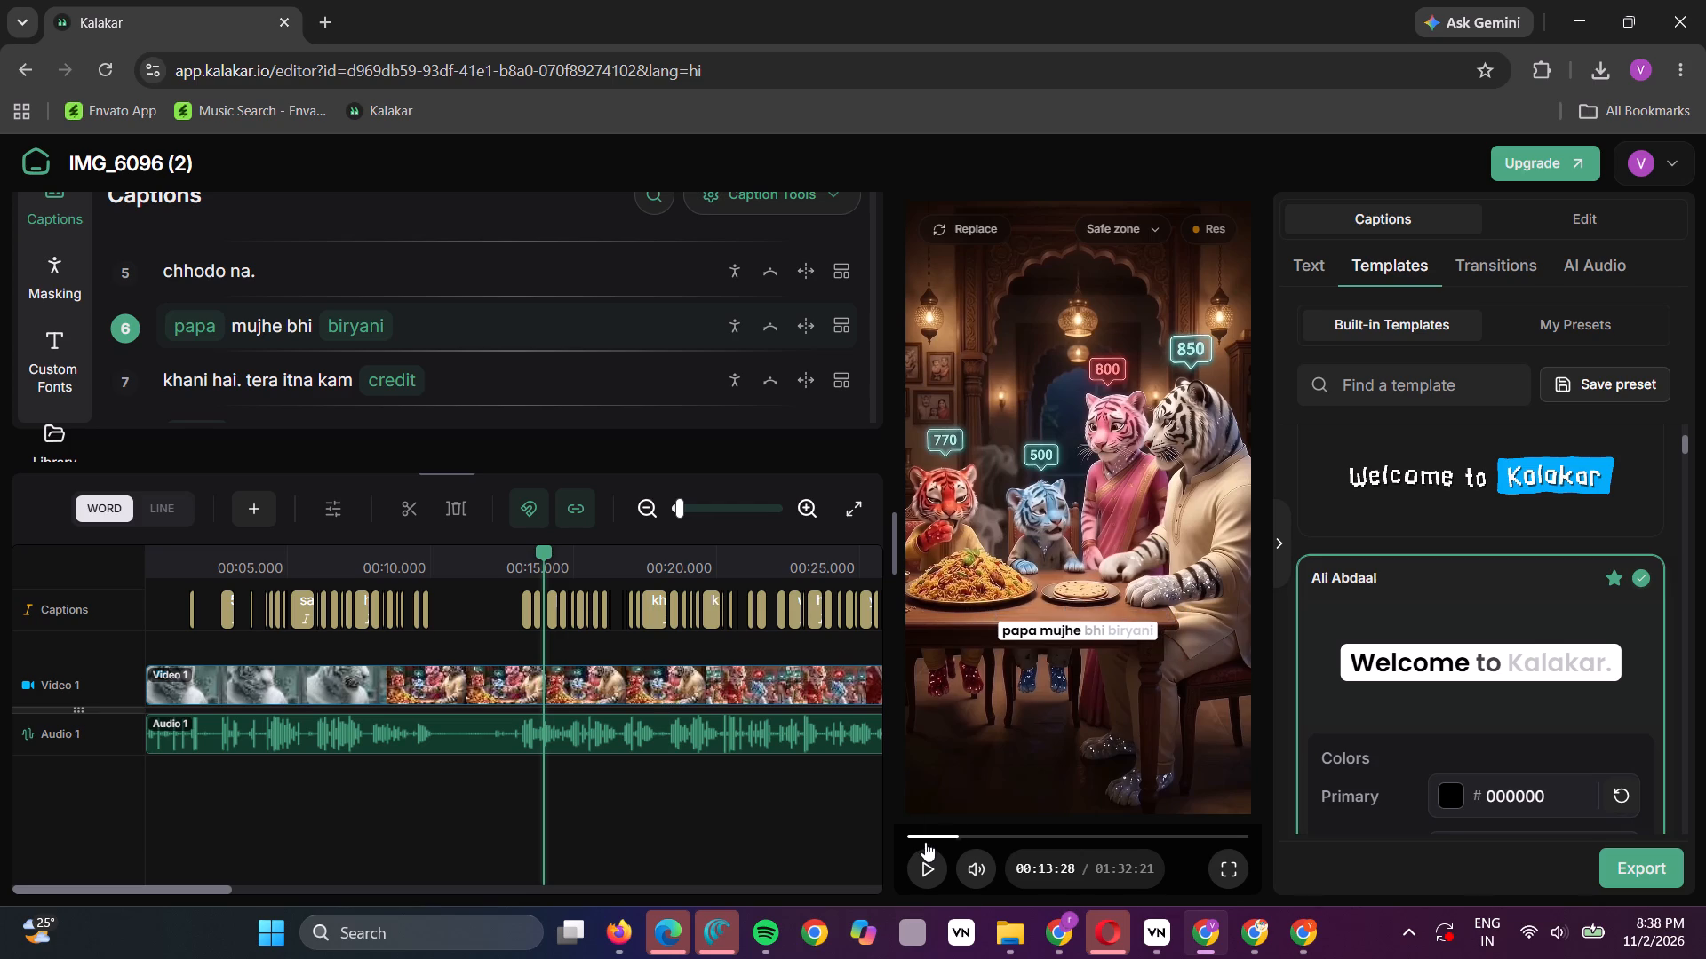
Play the video from the beginning, skipping ahead to the closing section, to examine the styled captions up to the end screen.
click(905, 834)
click(907, 836)
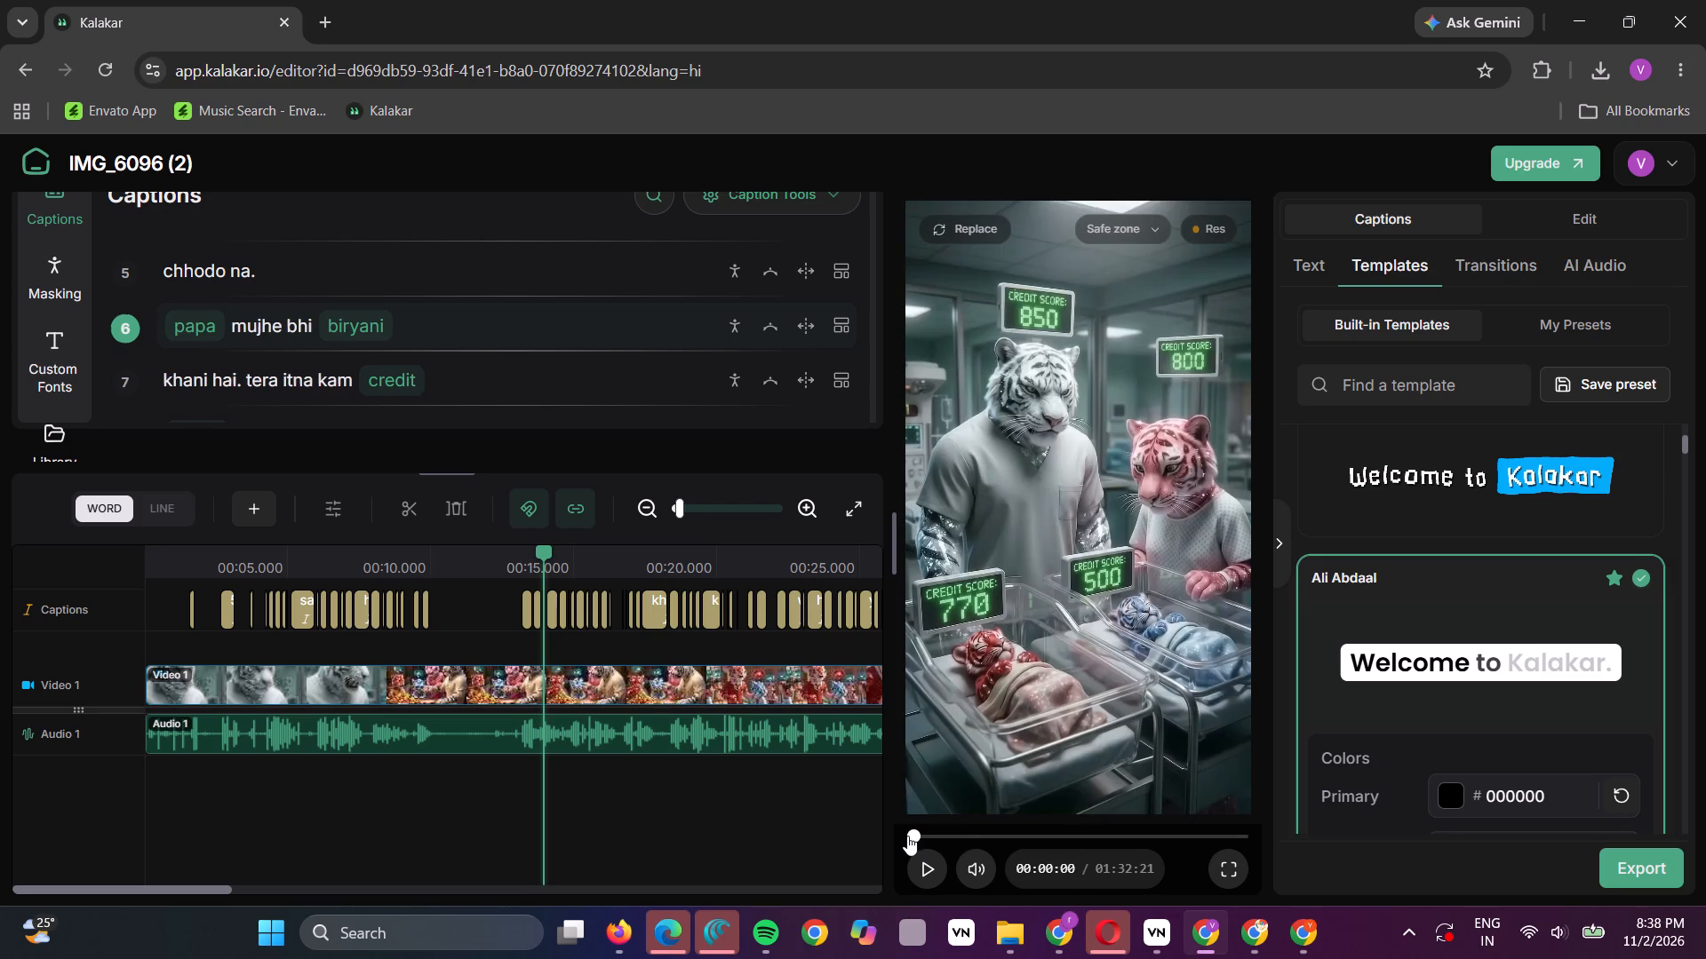
key(space)
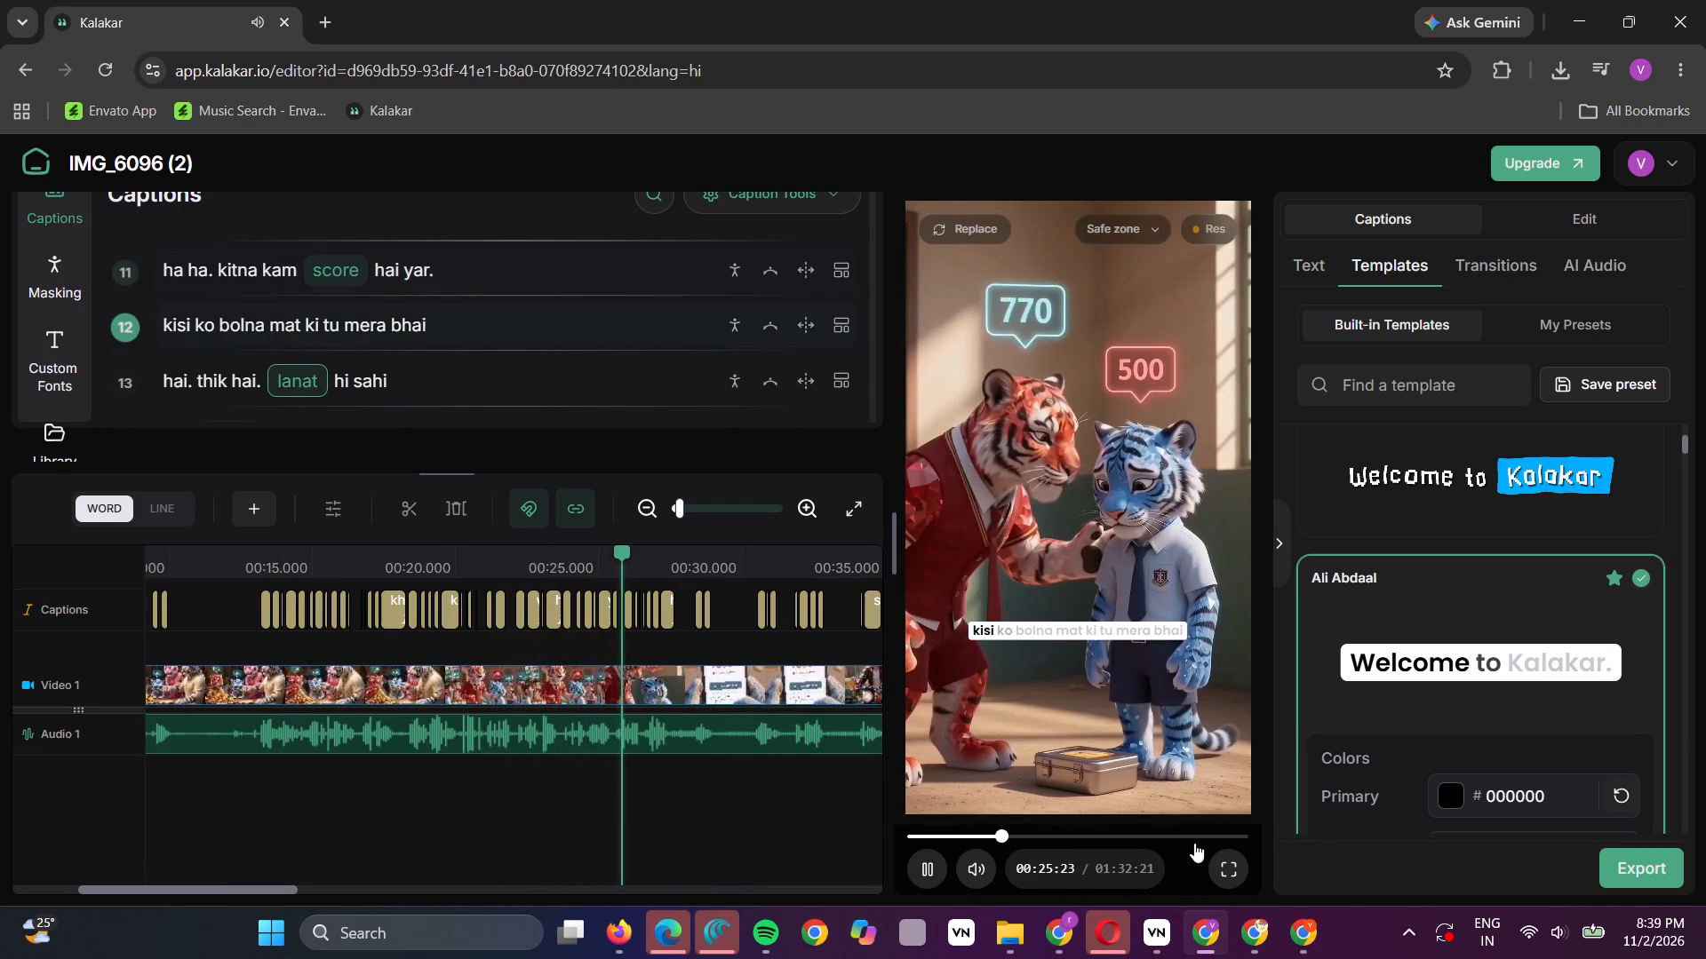
click(1195, 840)
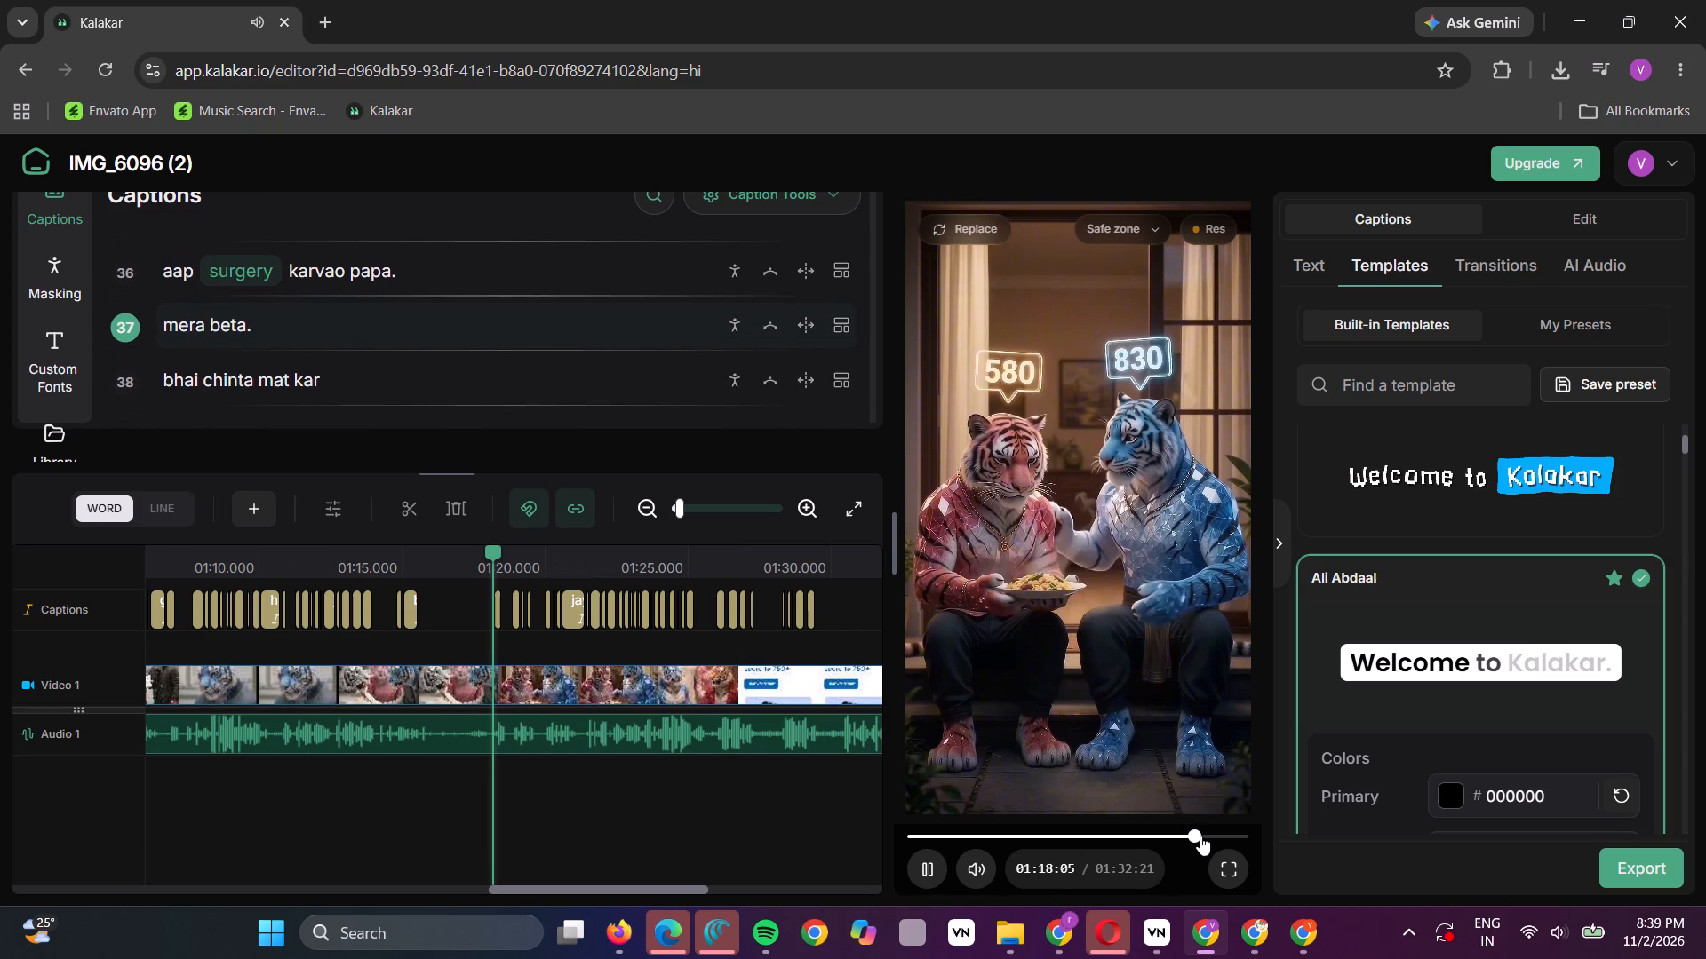
click(1205, 832)
key(space)
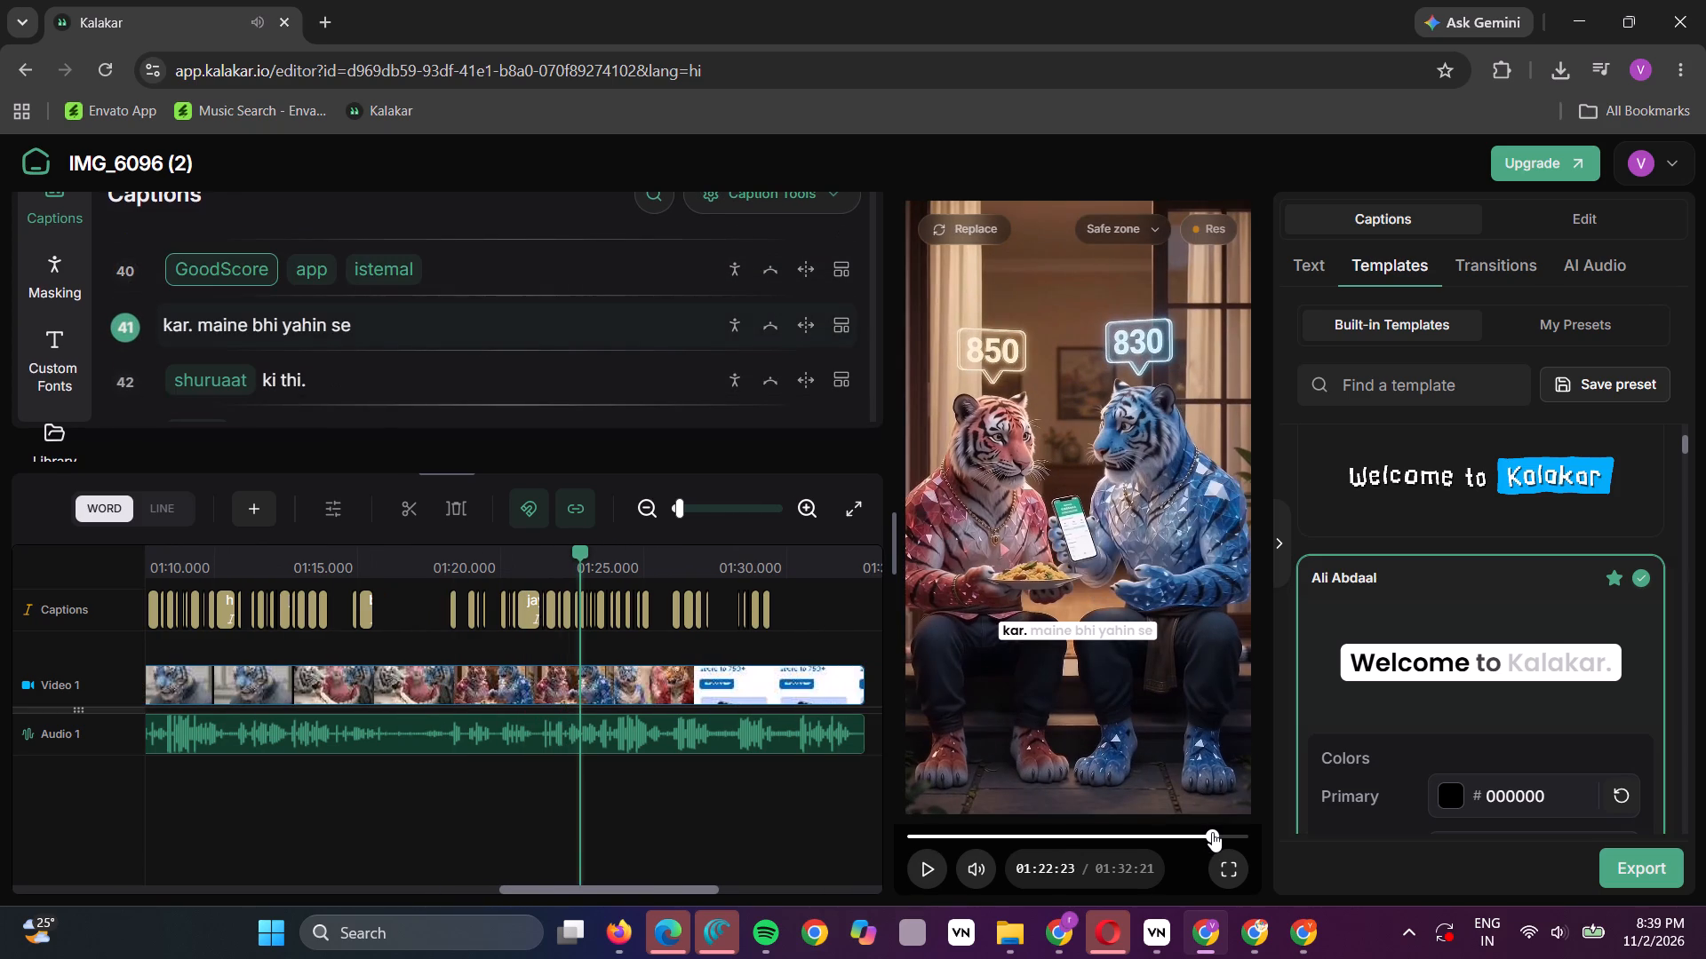
key(space)
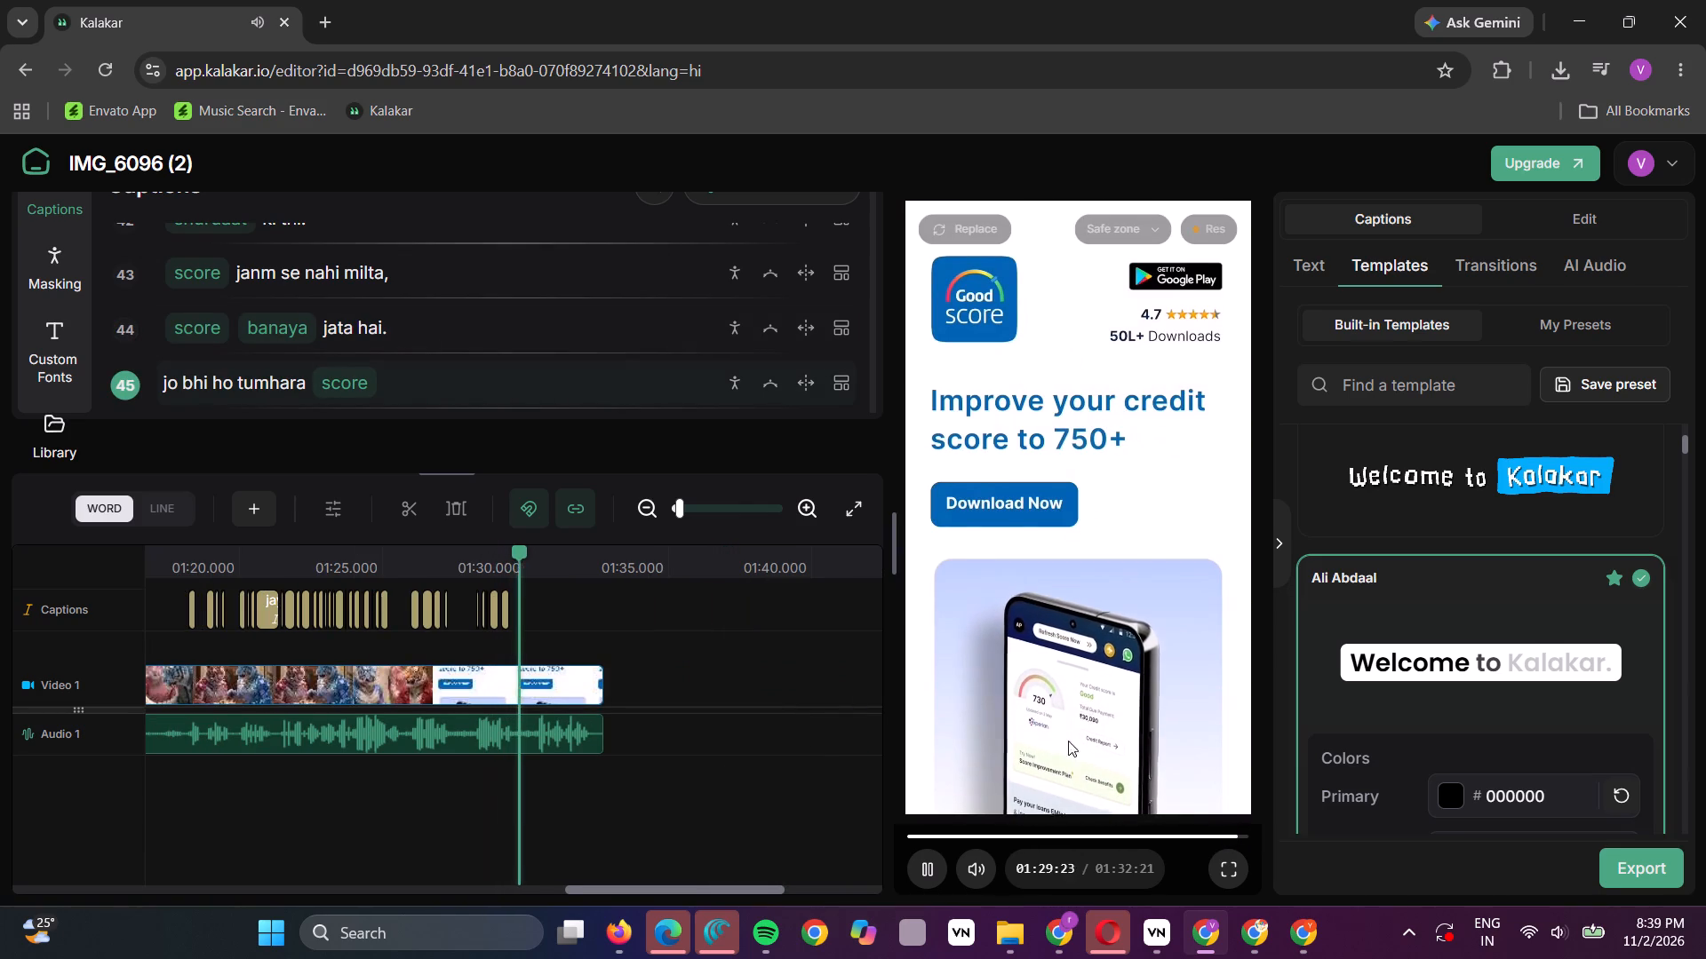
key(space)
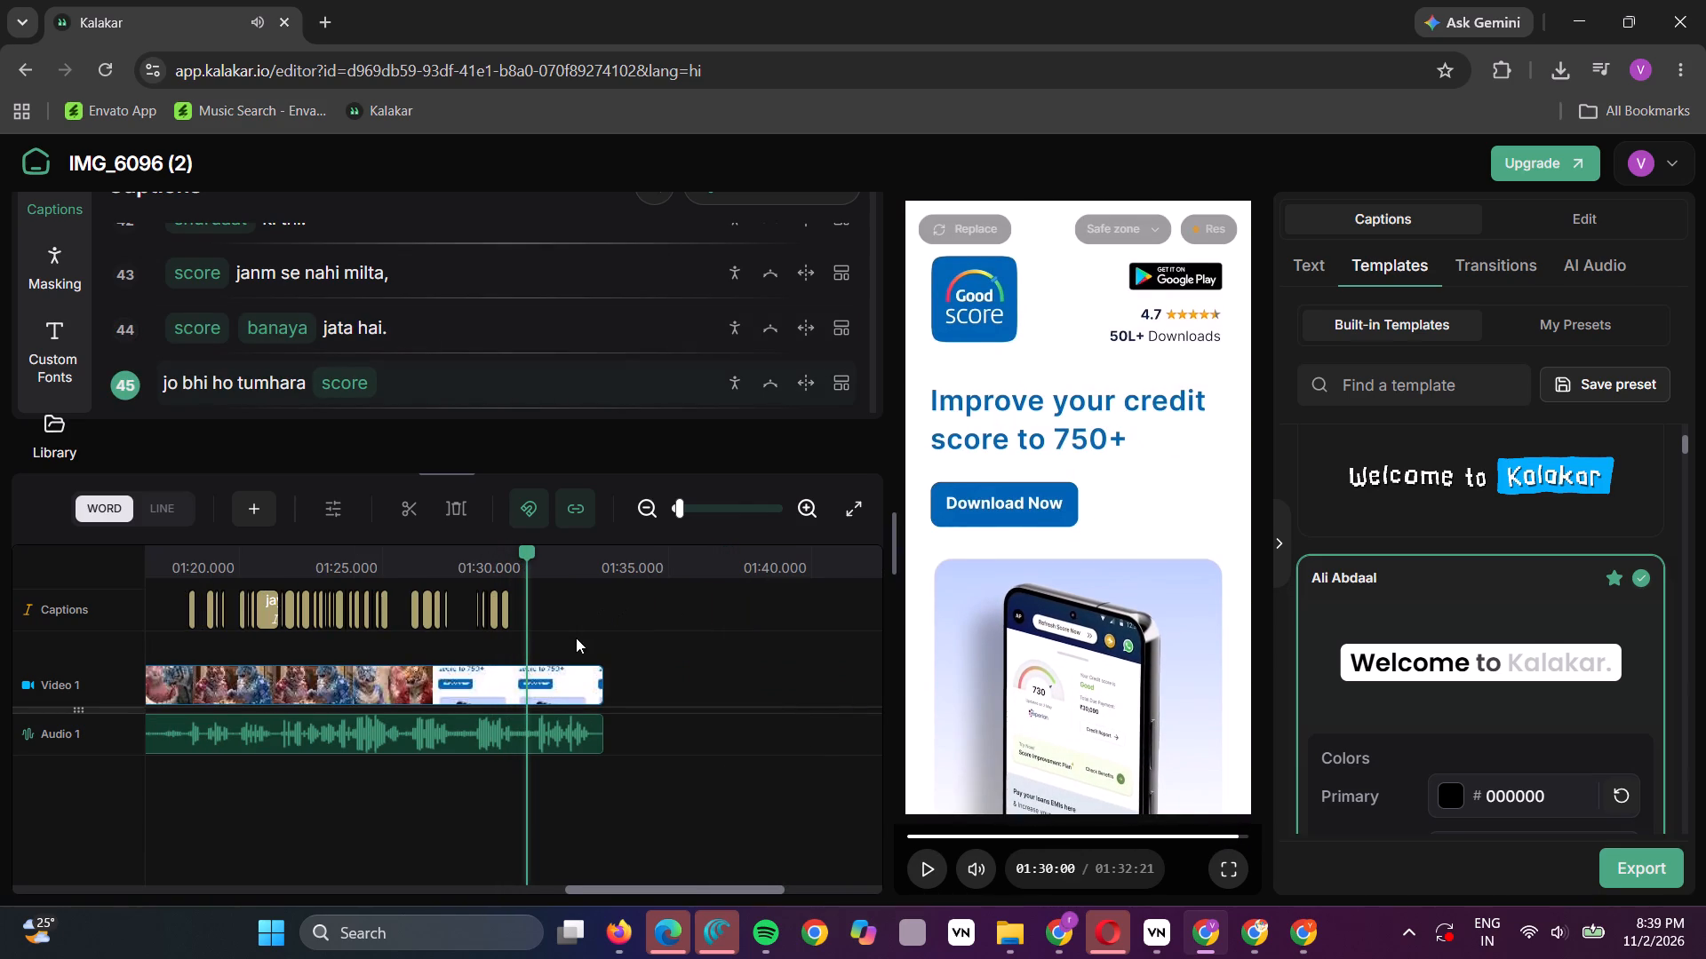
Delete all the words of the caption "jo bhi ho tumhara score" over the GoodScore end screen.
drag(481, 632, 499, 627)
drag(499, 627, 507, 623)
key(Delete)
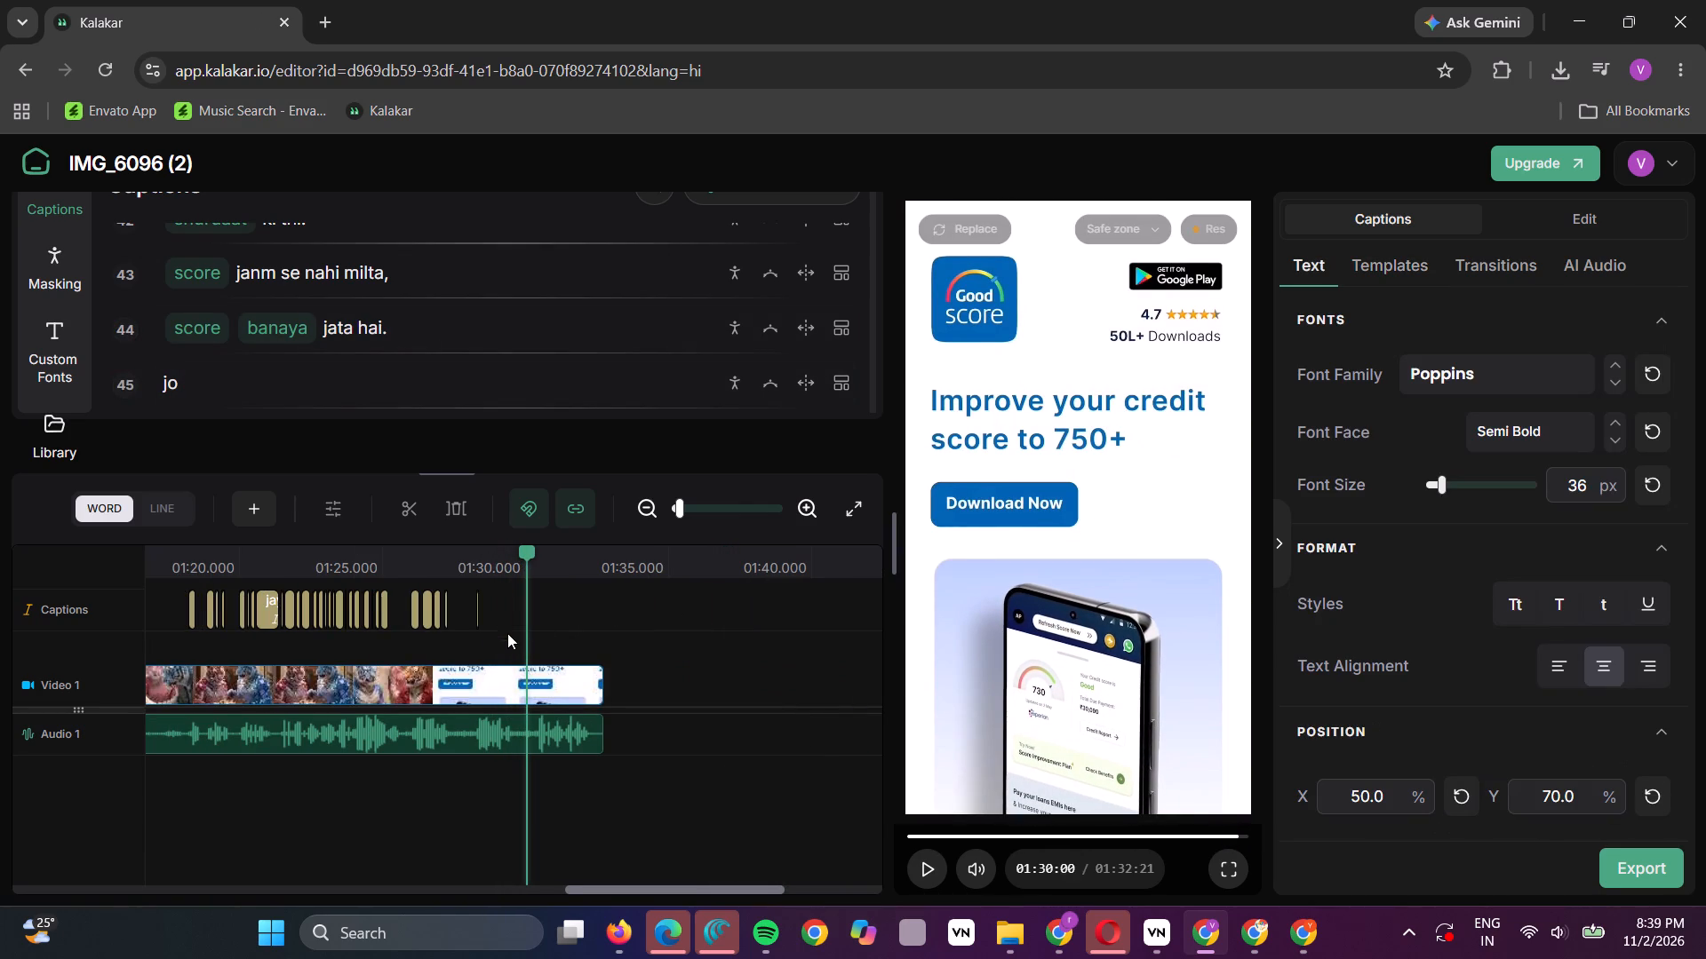
drag(507, 637, 473, 616)
key(Delete)
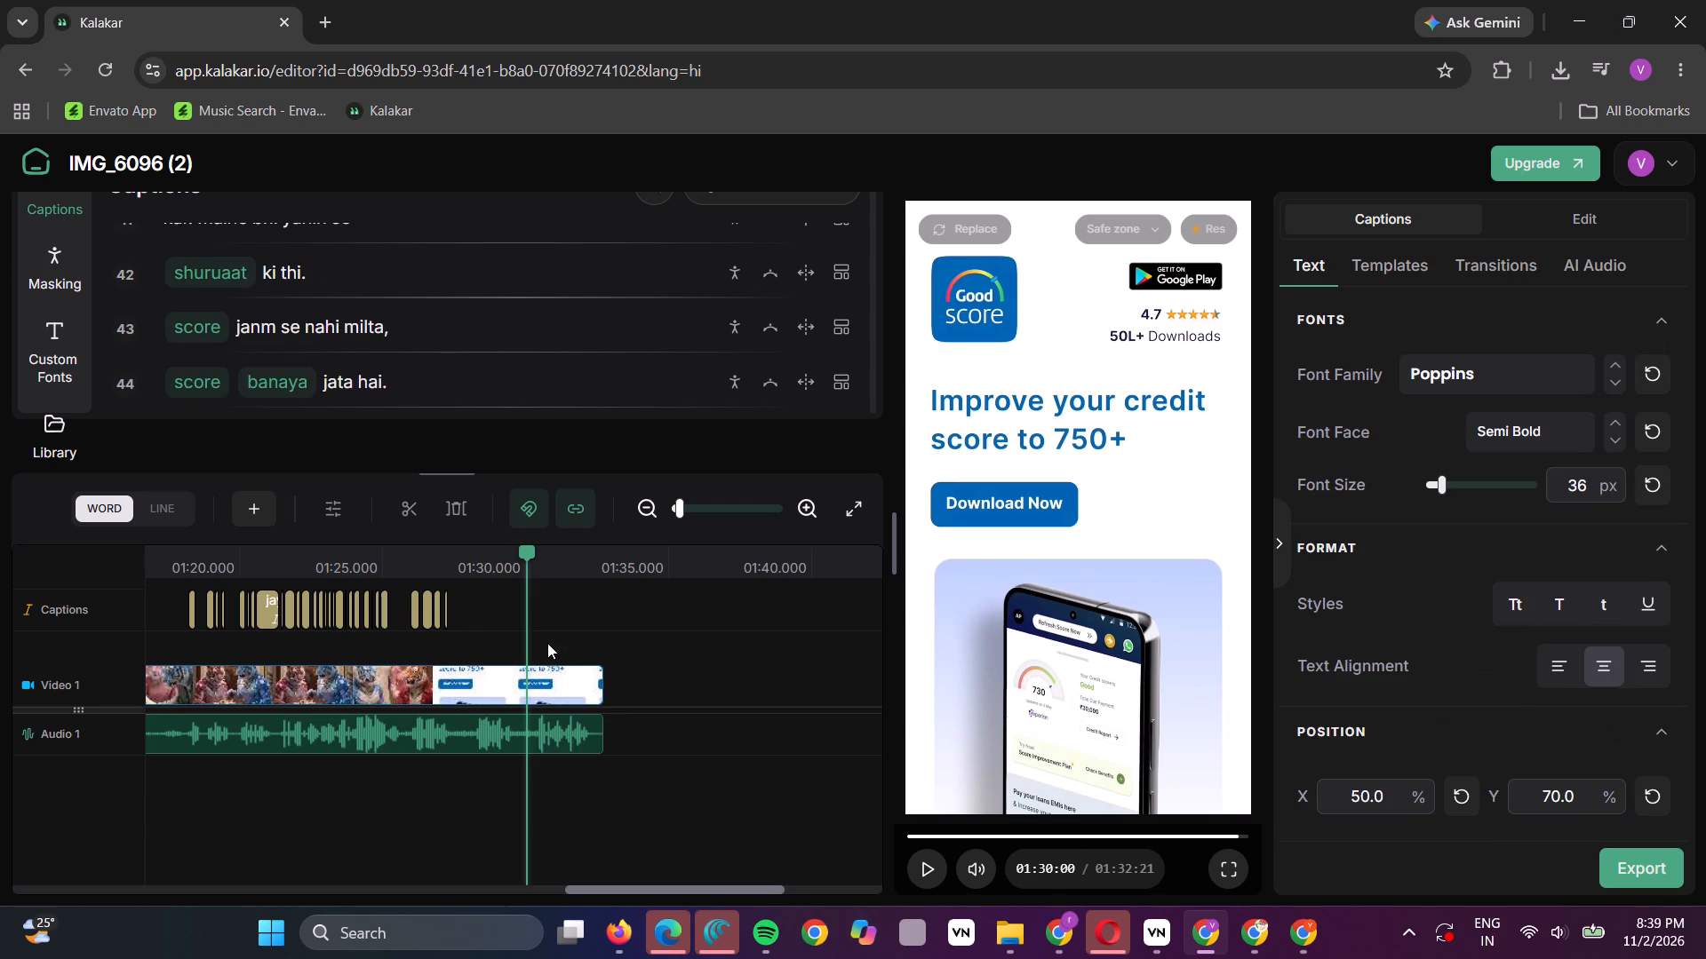
Play back the closing section of the video to check the remaining captions leading into the end screen.
click(1185, 832)
key(space)
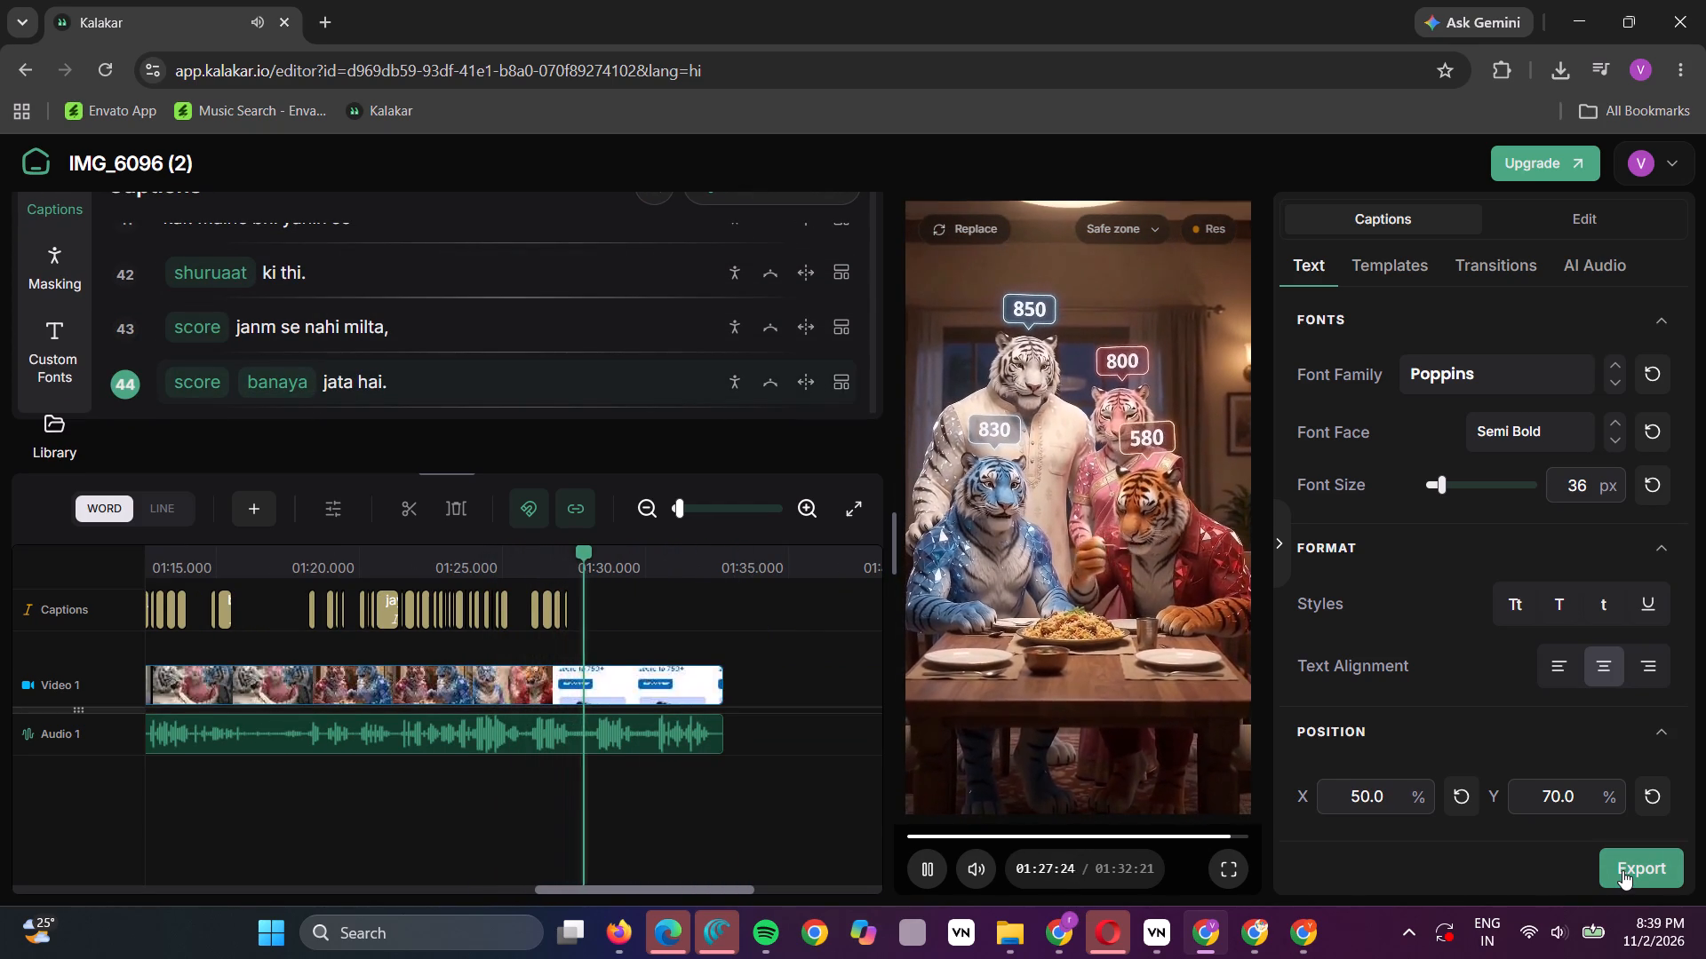
Export the captioned project as a video at 1080P resolution and start rendering it.
click(1622, 870)
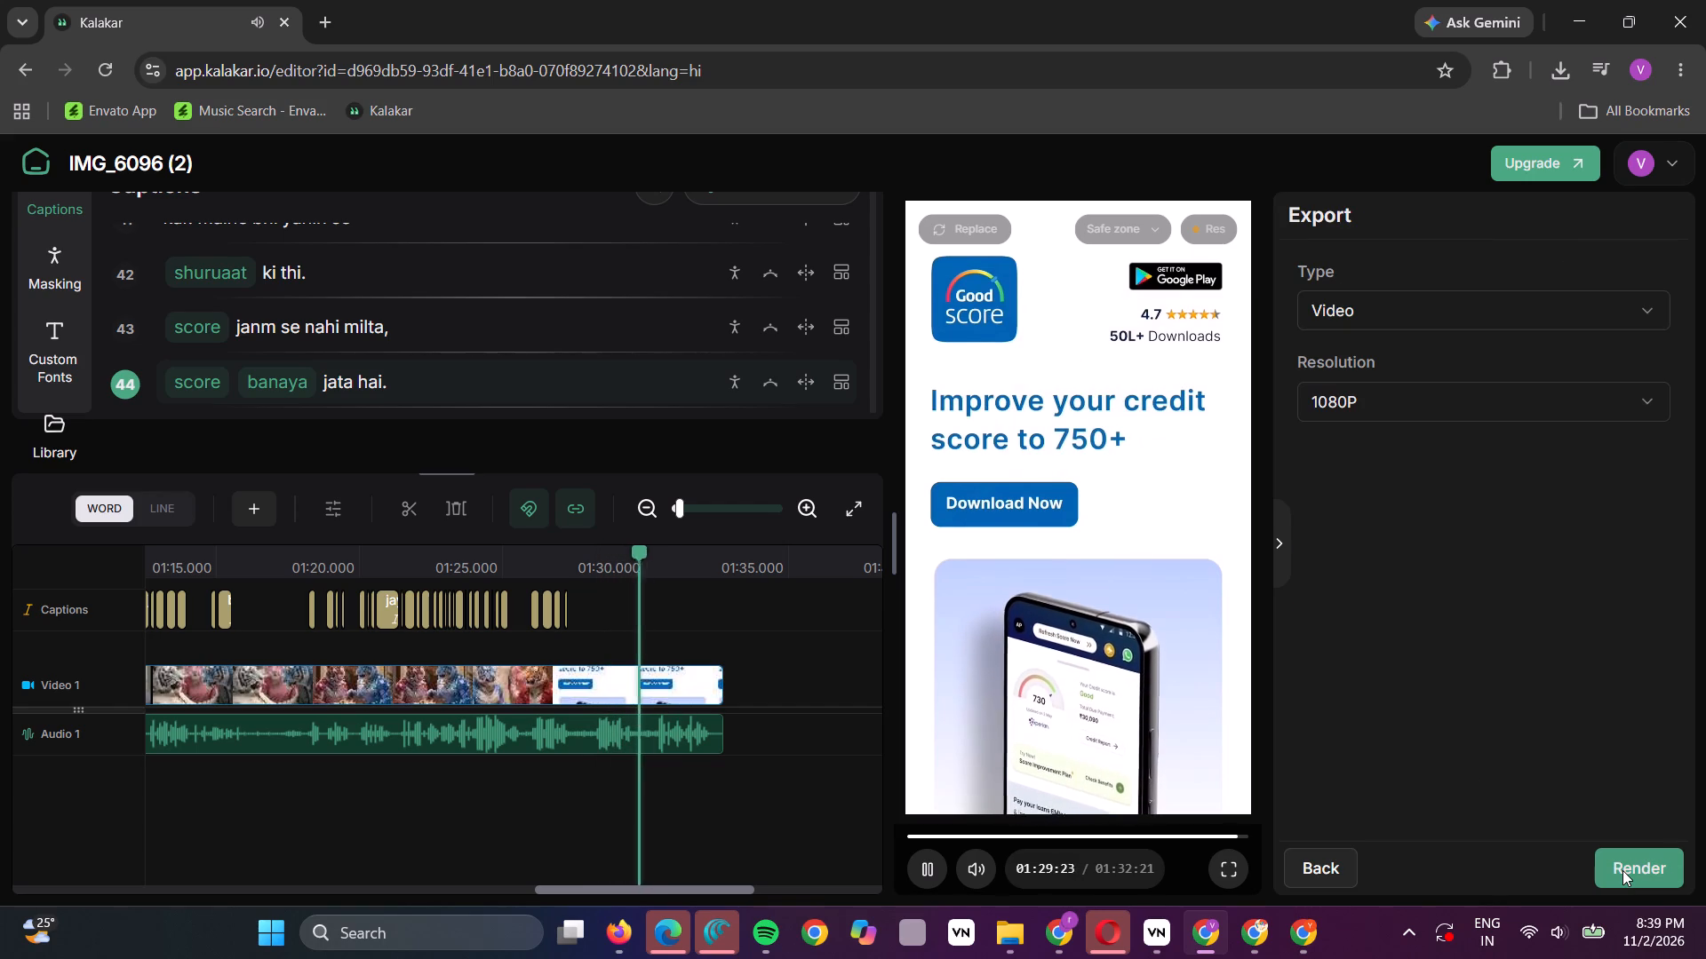
click(1622, 870)
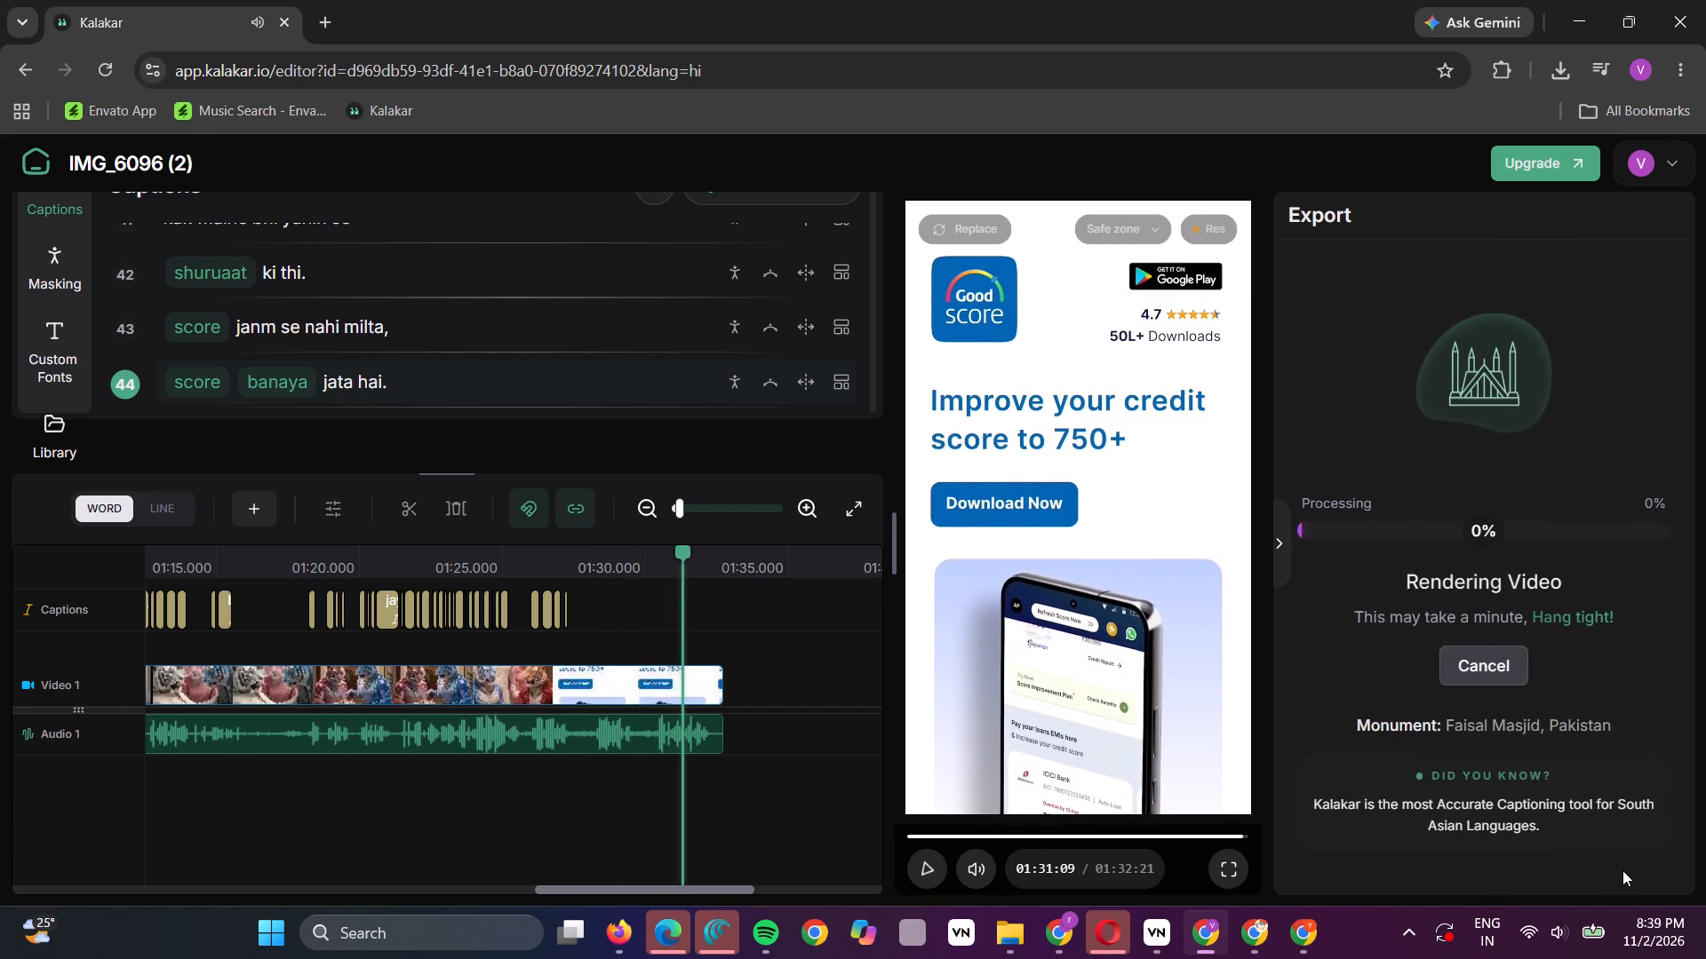
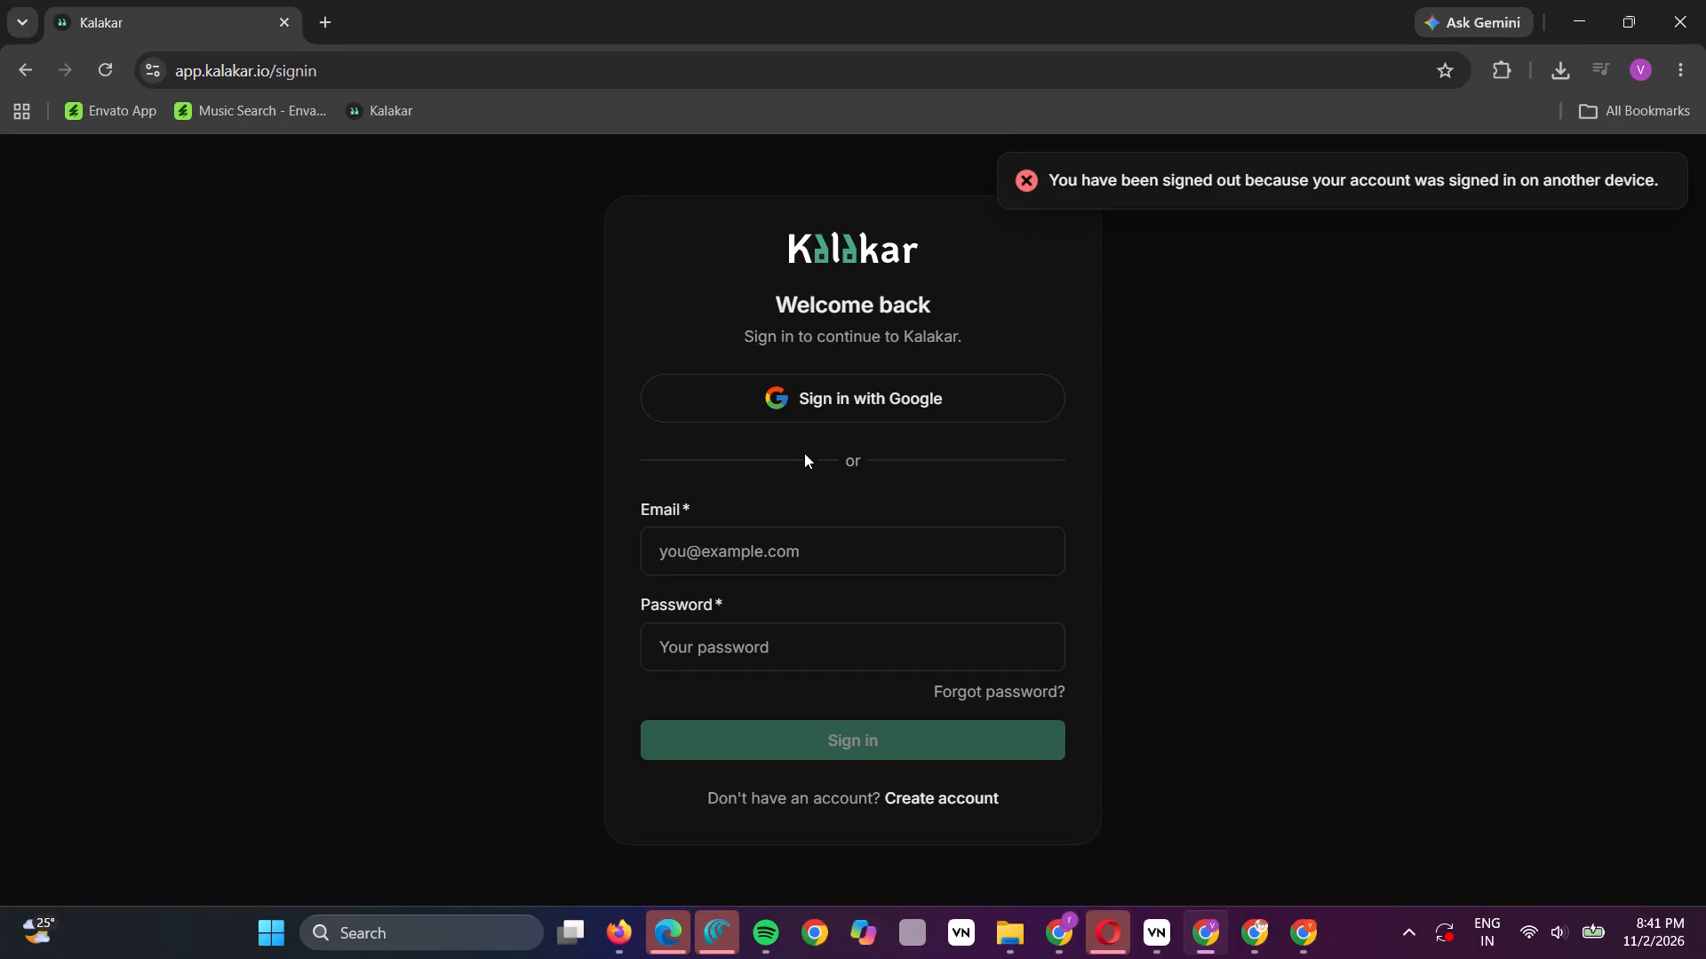
Sign back in to Kalakar with the Google account.
click(794, 417)
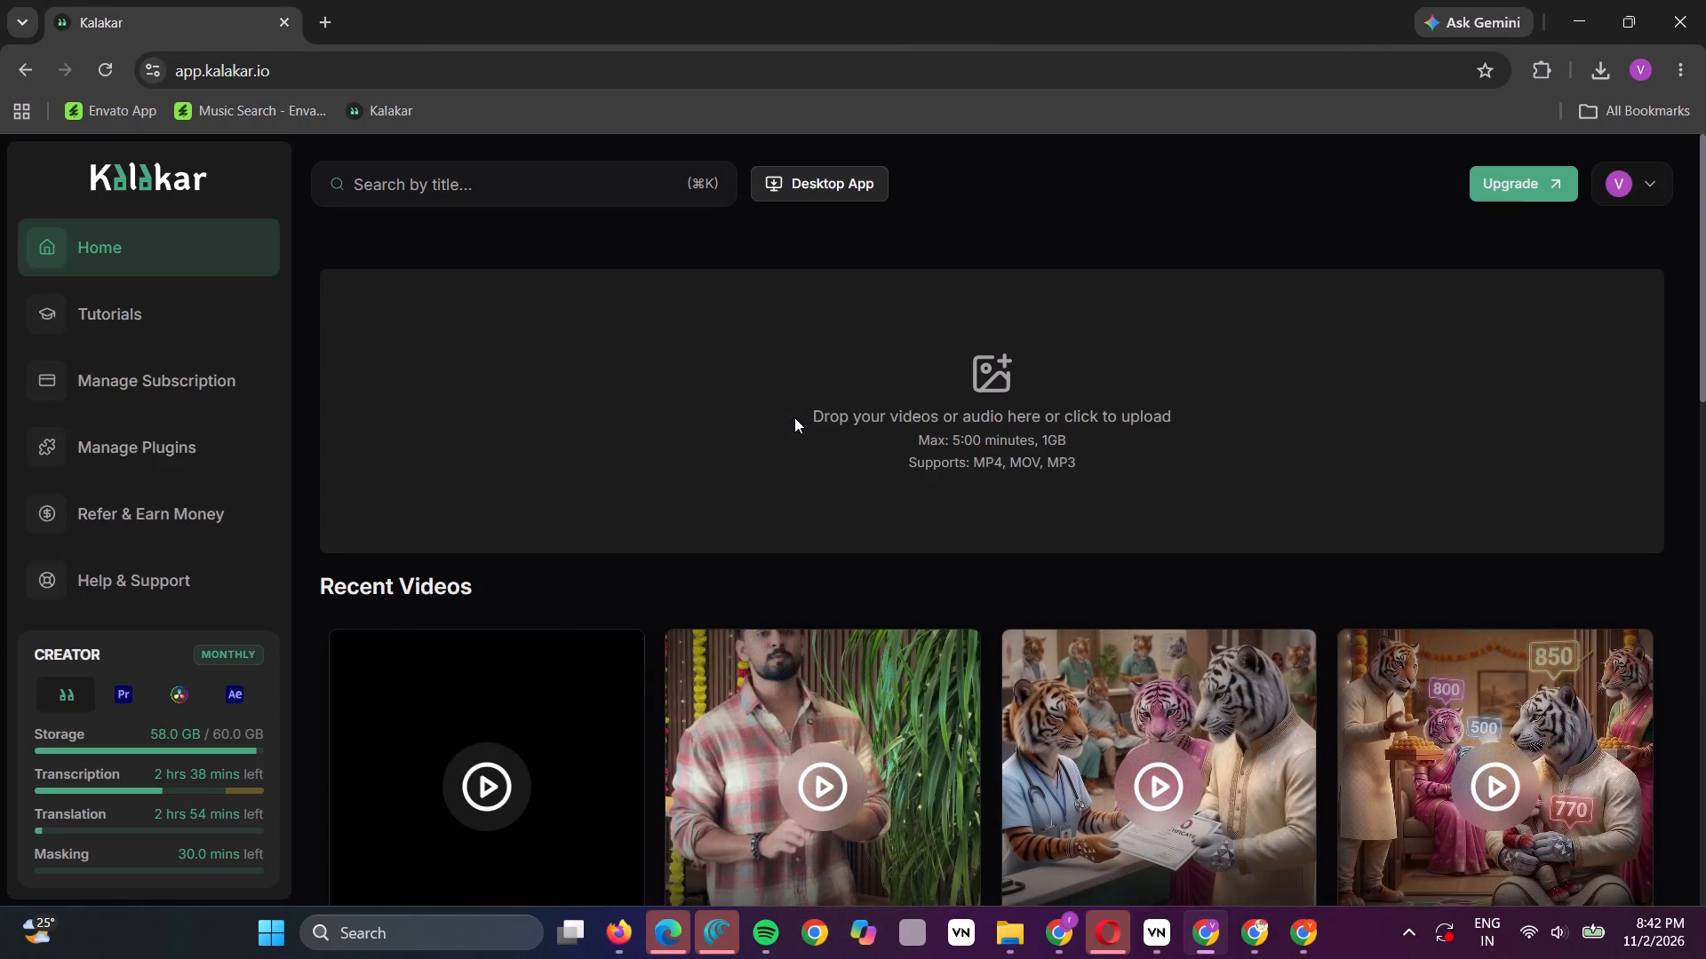
Select the IMG_6096 (2) project among the recent videos and export it as a video at 1080P resolution.
scroll(921, 693, down, 1)
scroll(598, 752, down, 1)
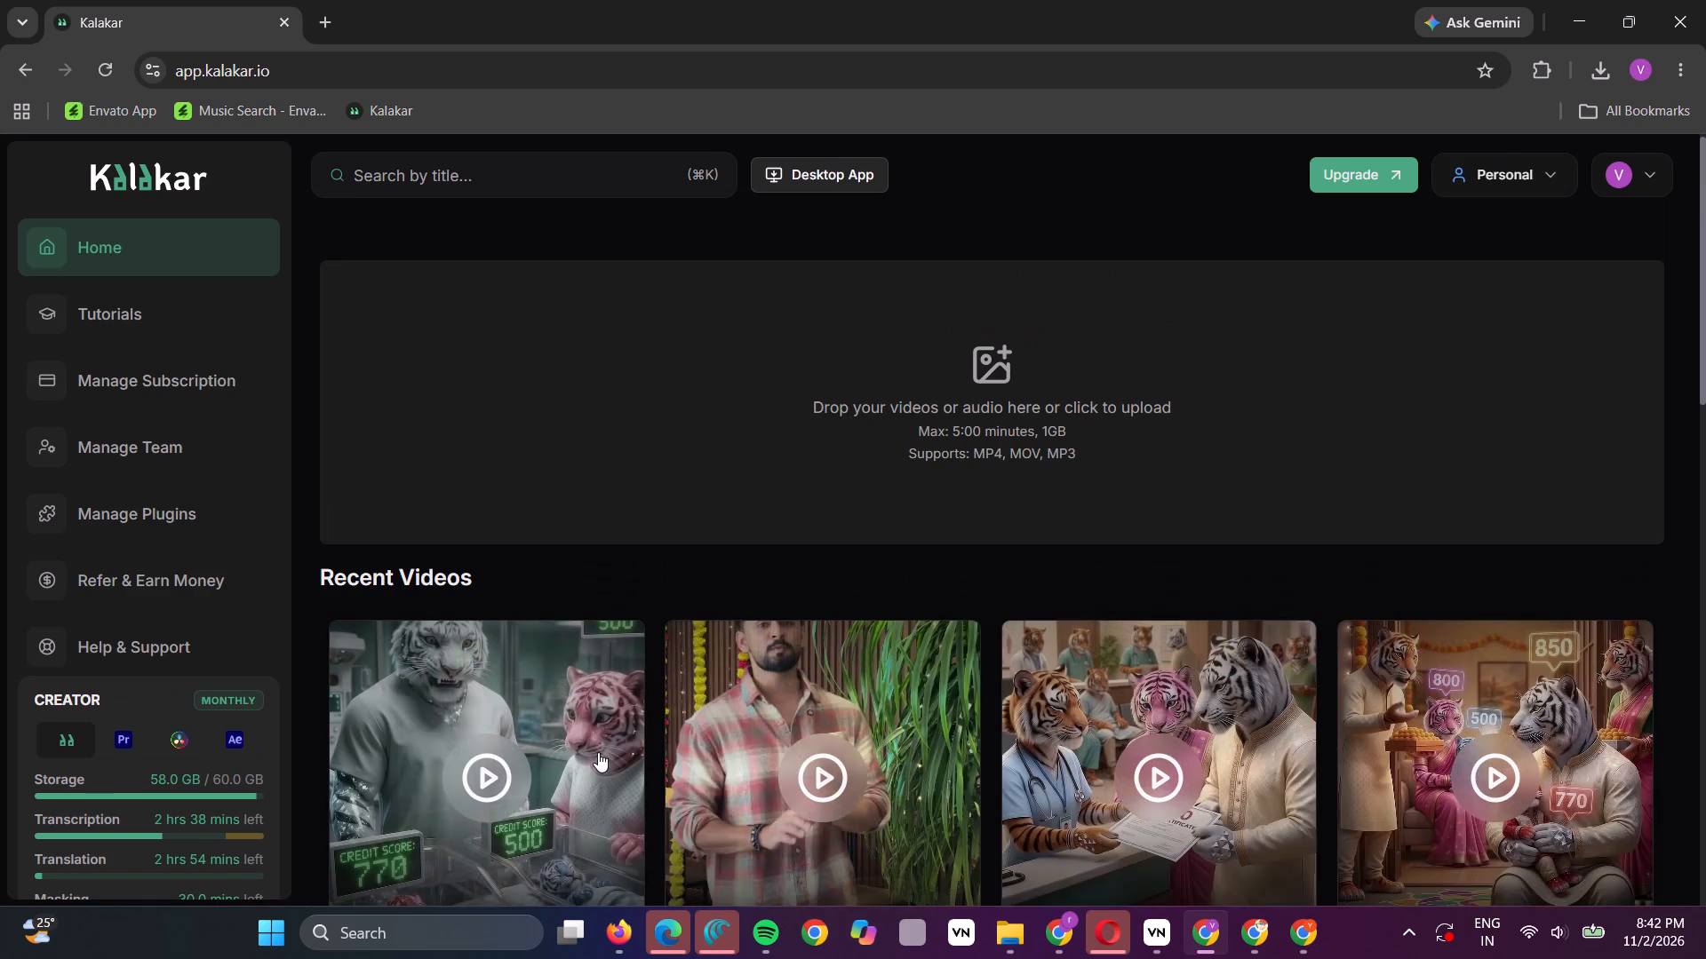
scroll(598, 751, down, 1)
click(626, 818)
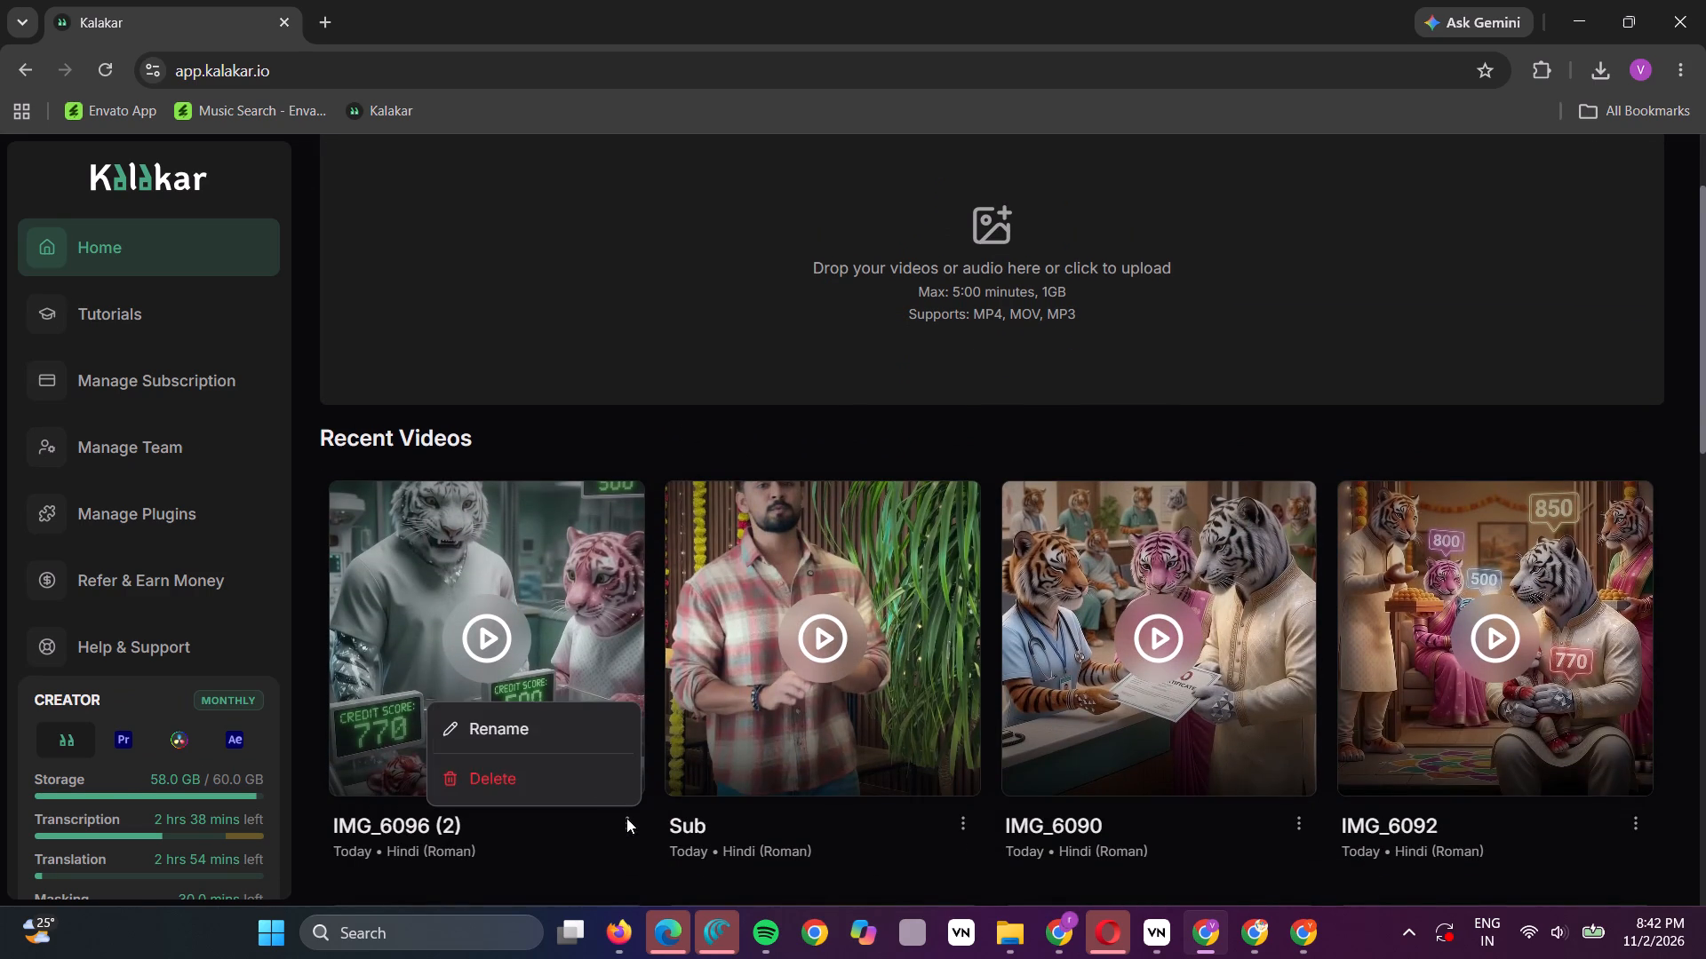
scroll(460, 619, down, 1)
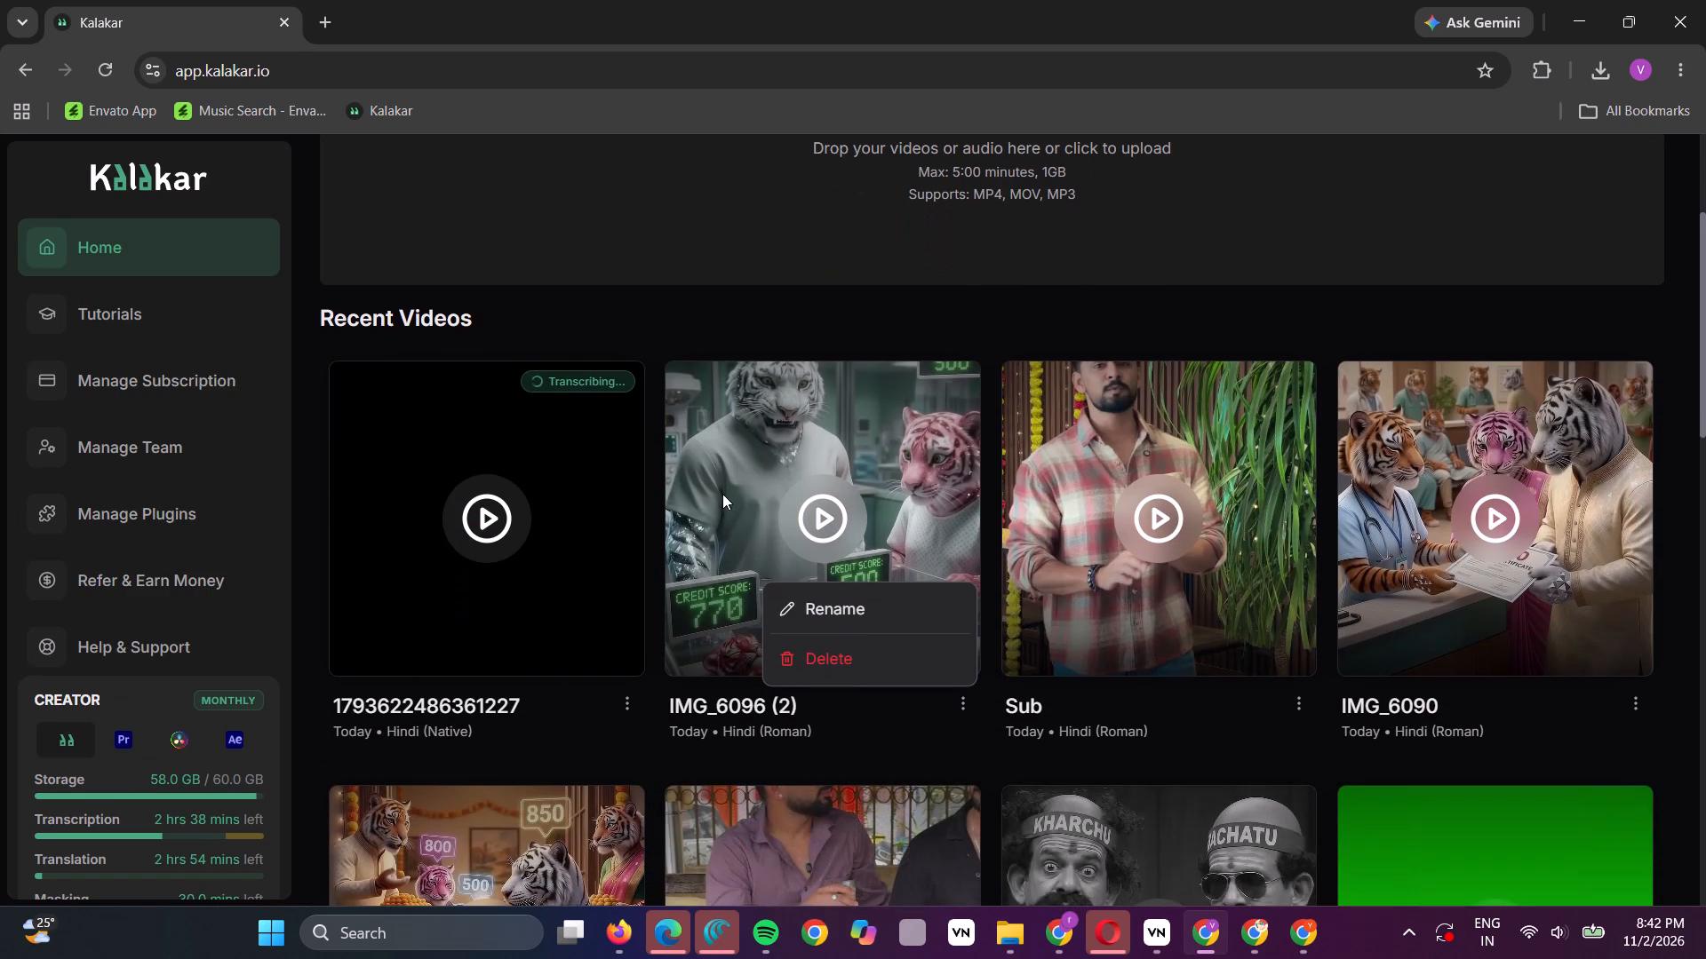
right_click(734, 487)
click(668, 546)
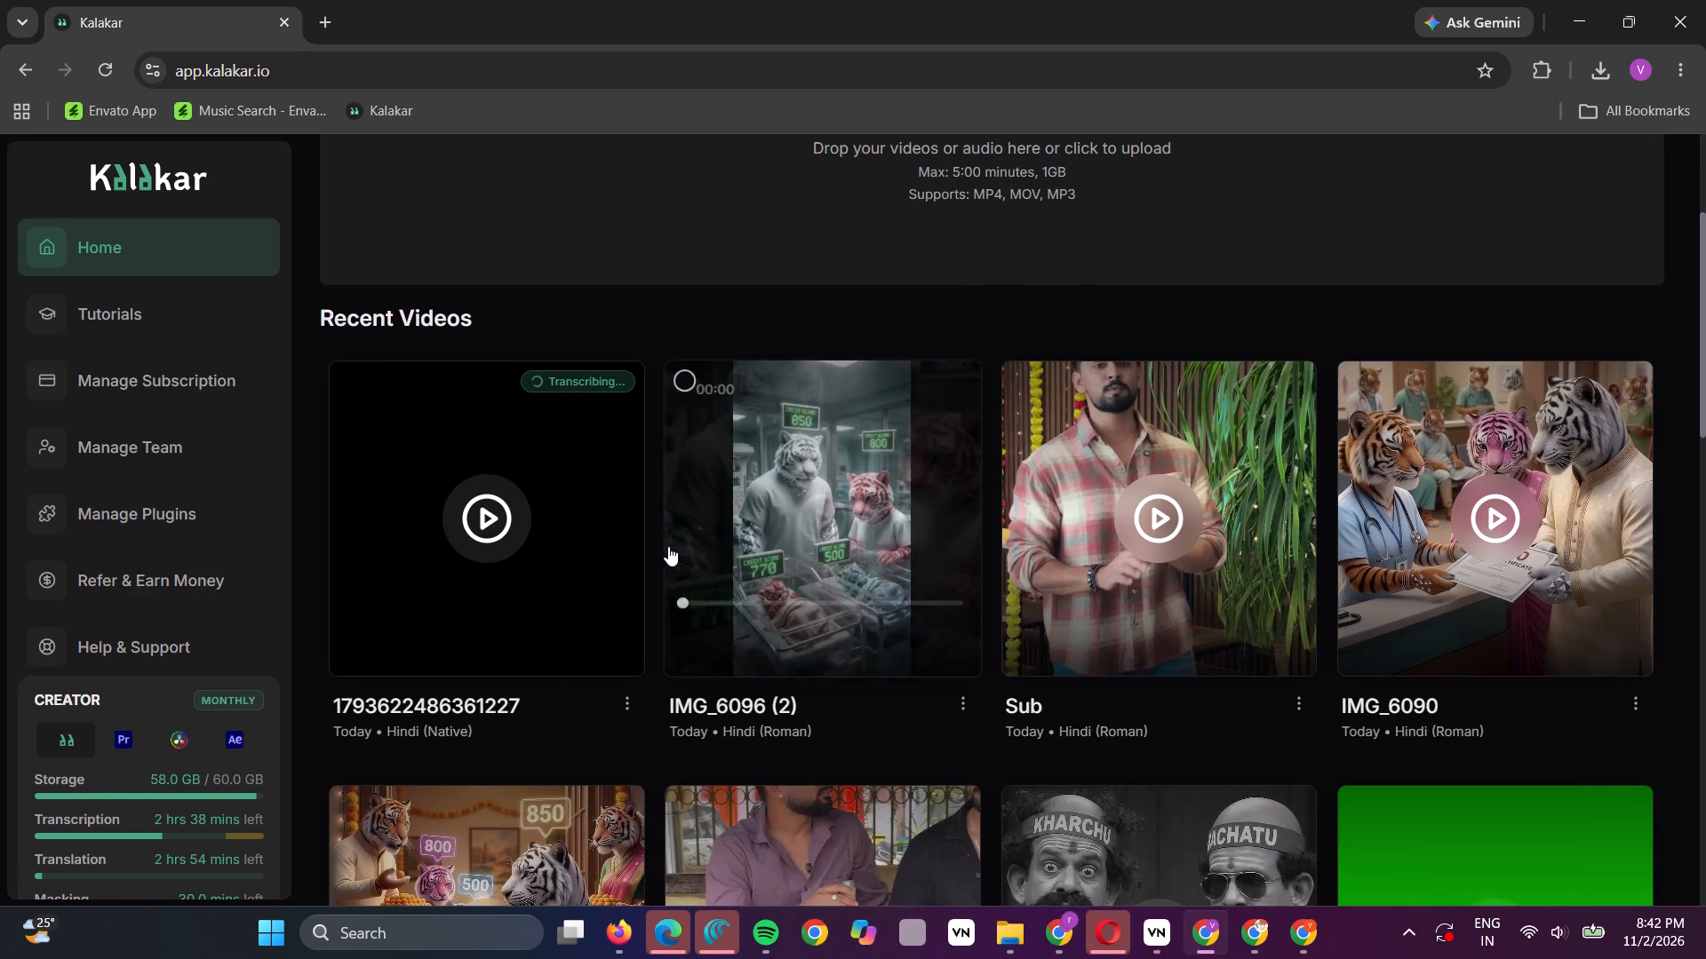
click(683, 390)
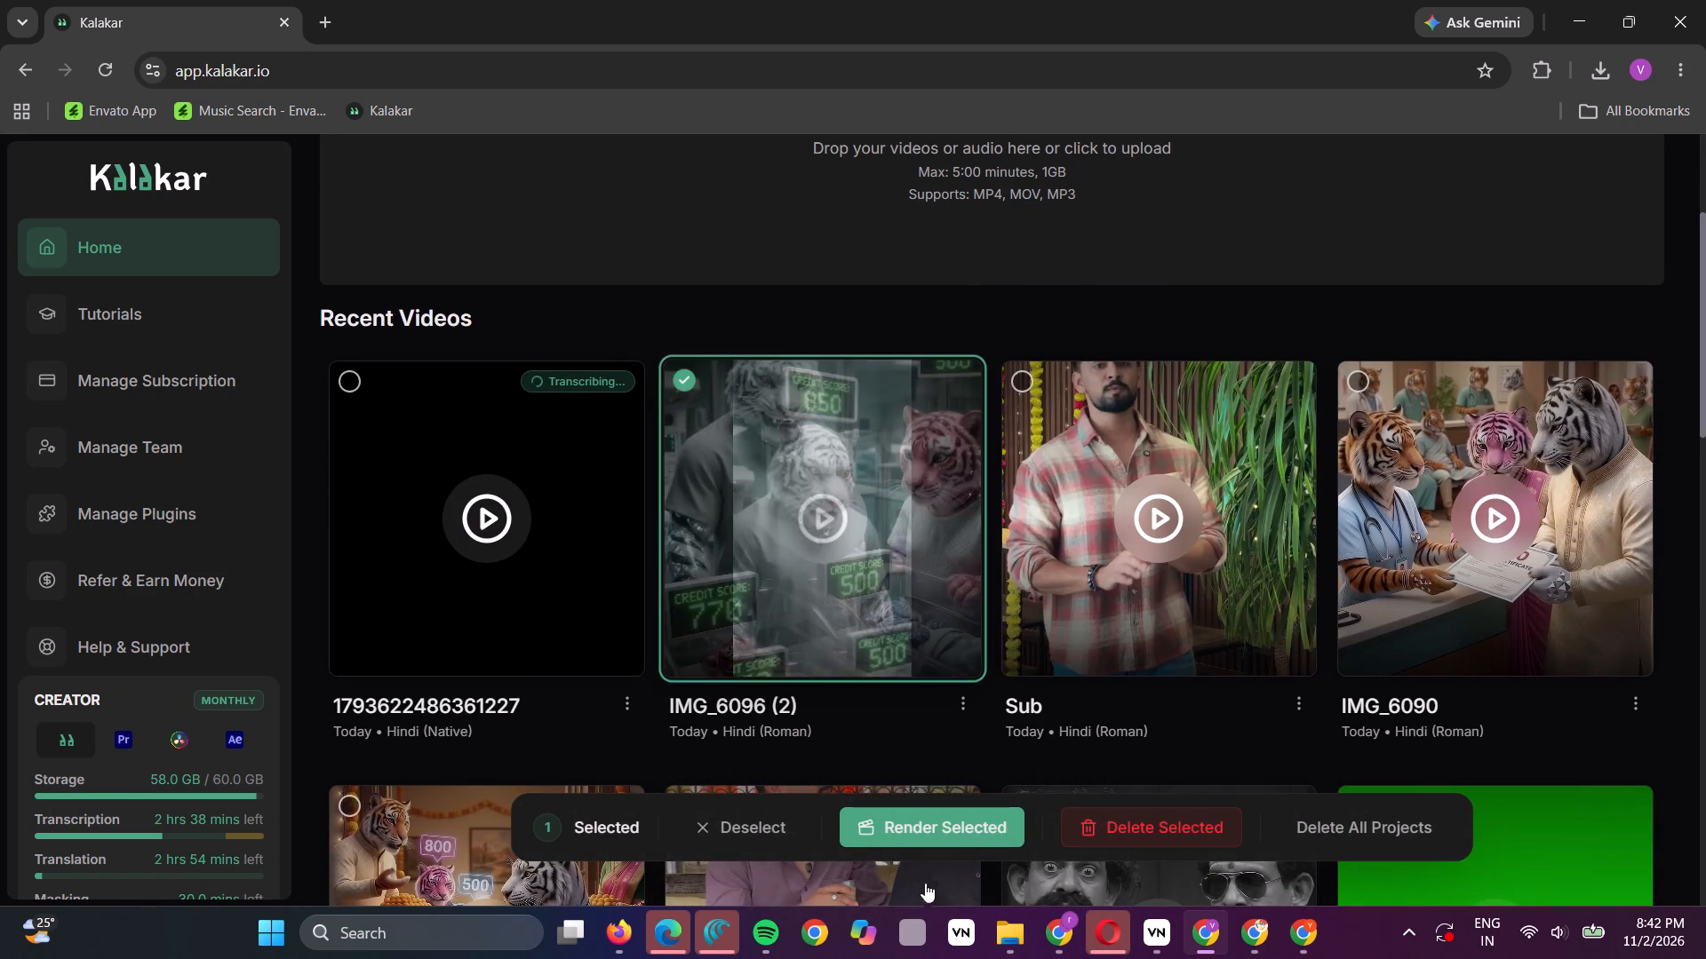
click(970, 826)
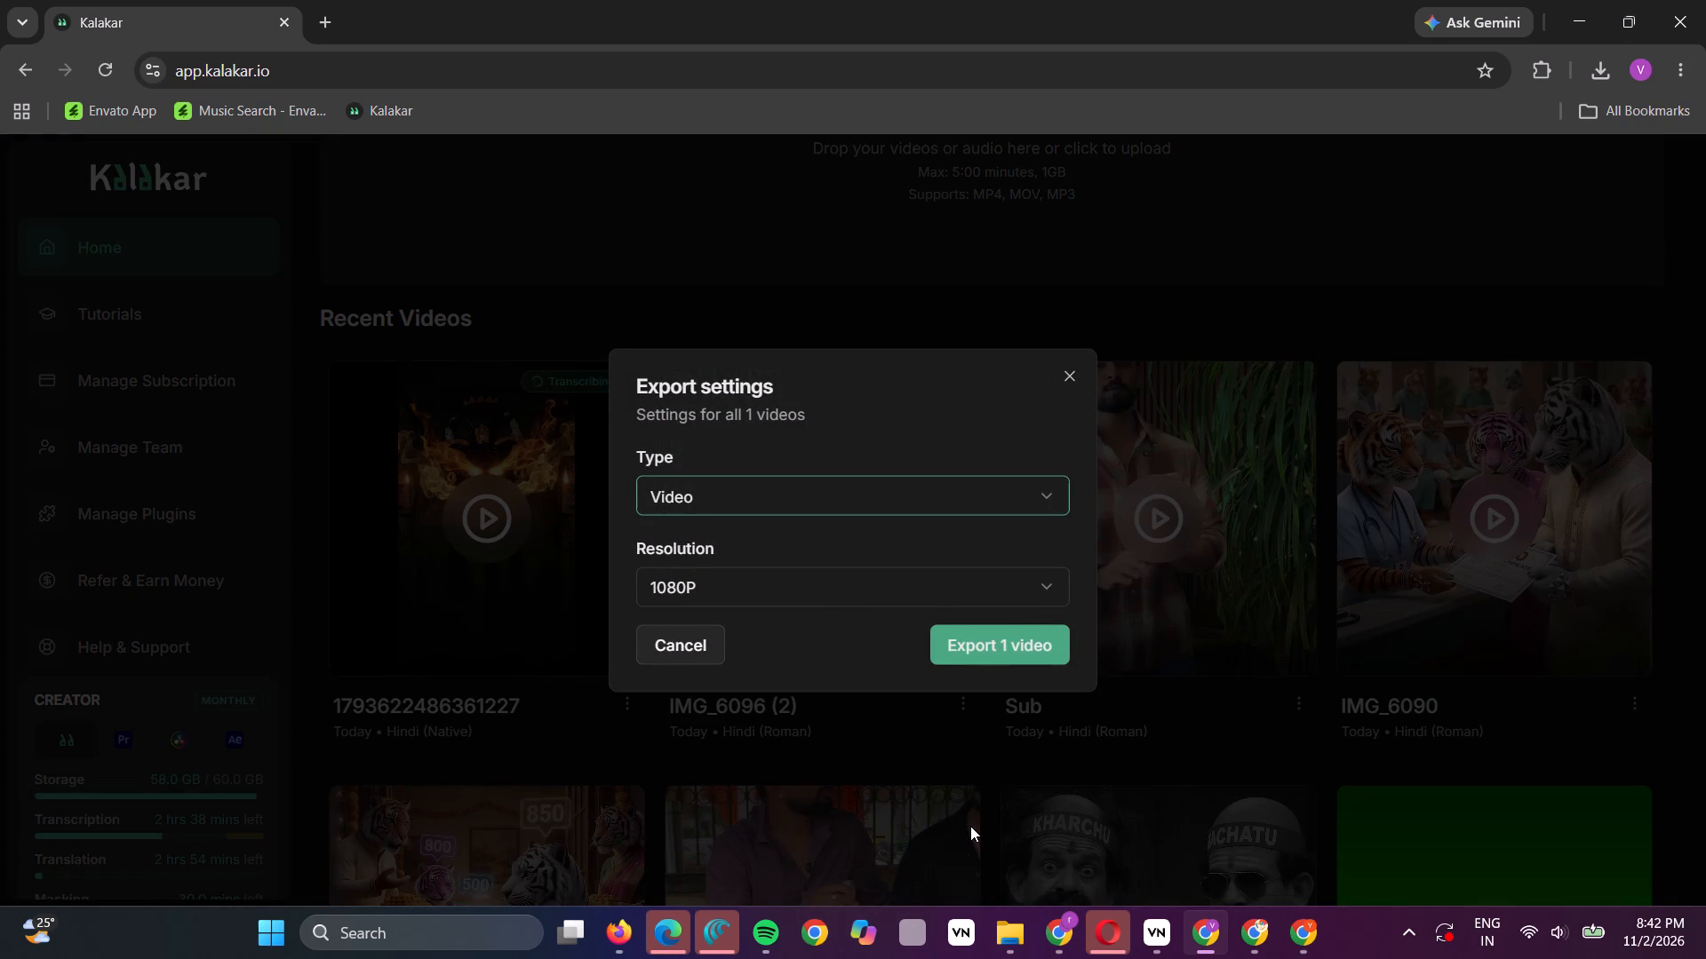
click(985, 638)
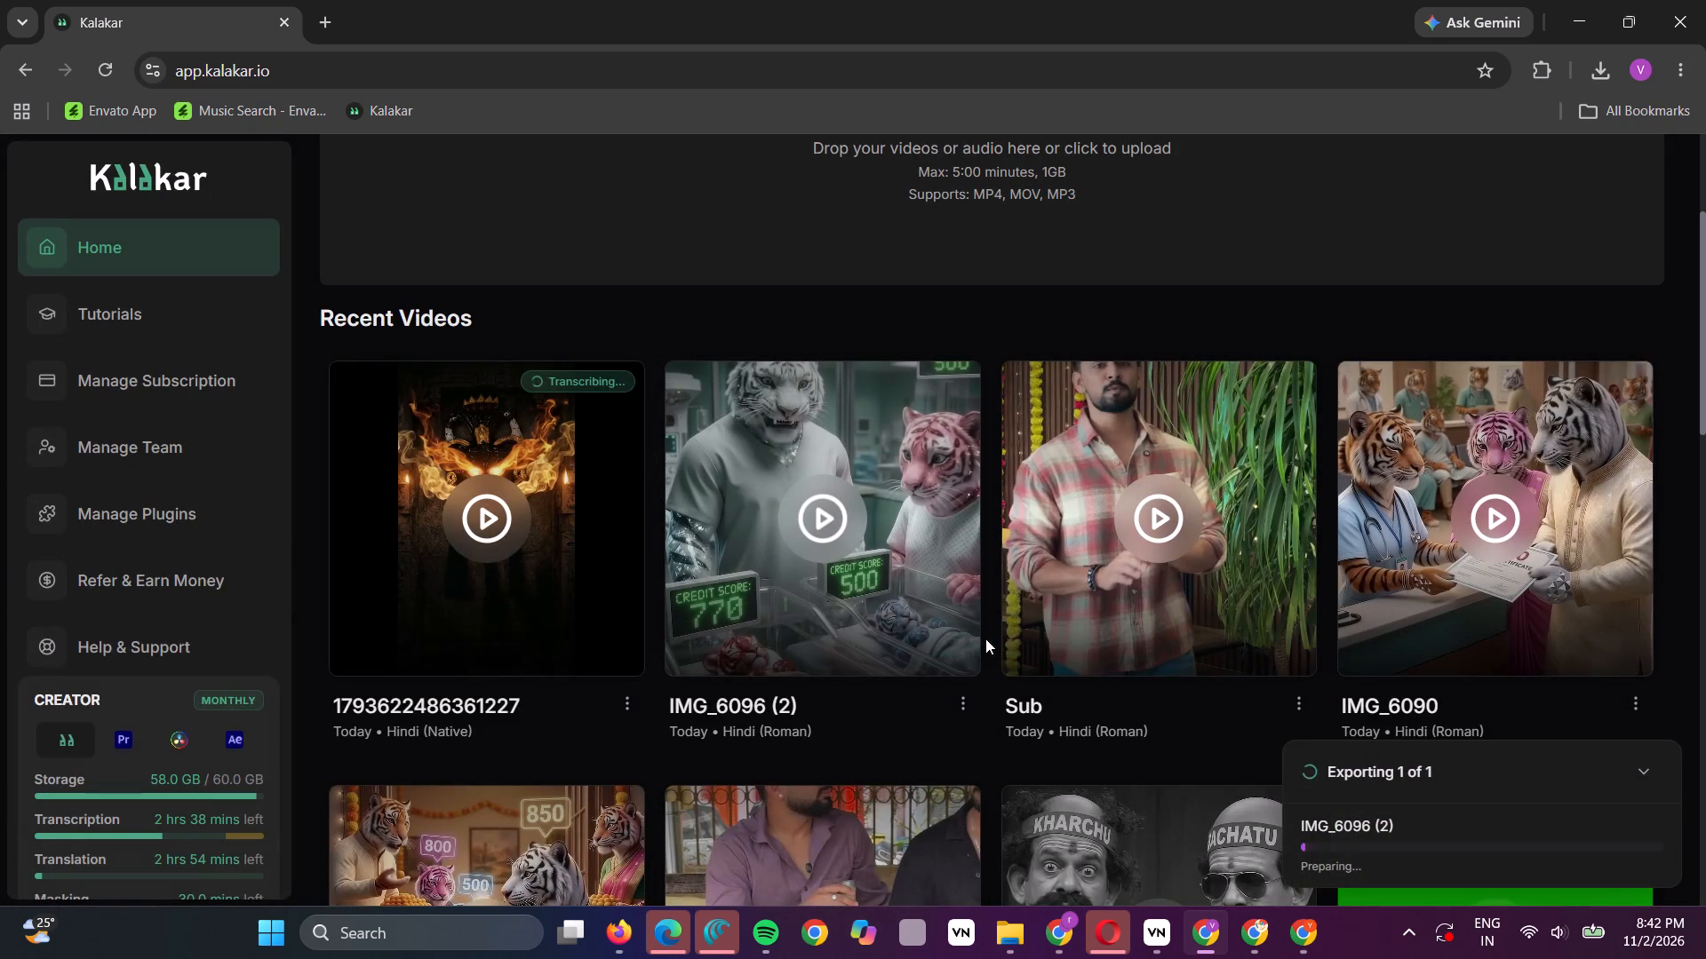
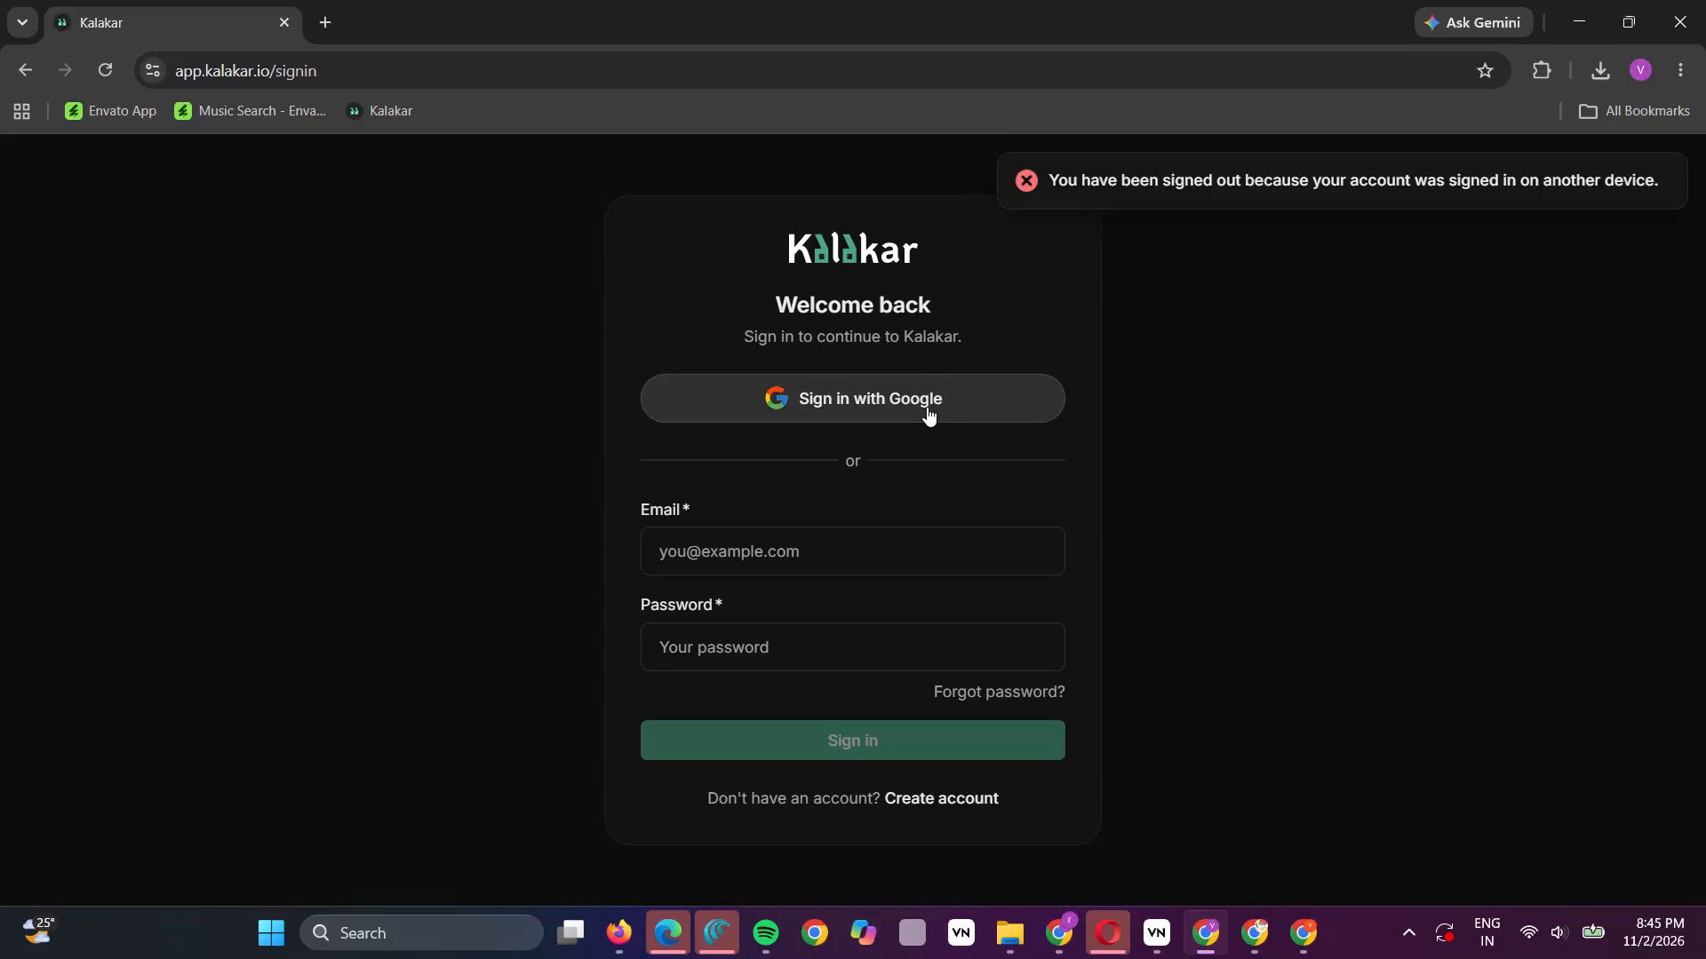
Sign back in to Kalakar with the Google account.
click(927, 407)
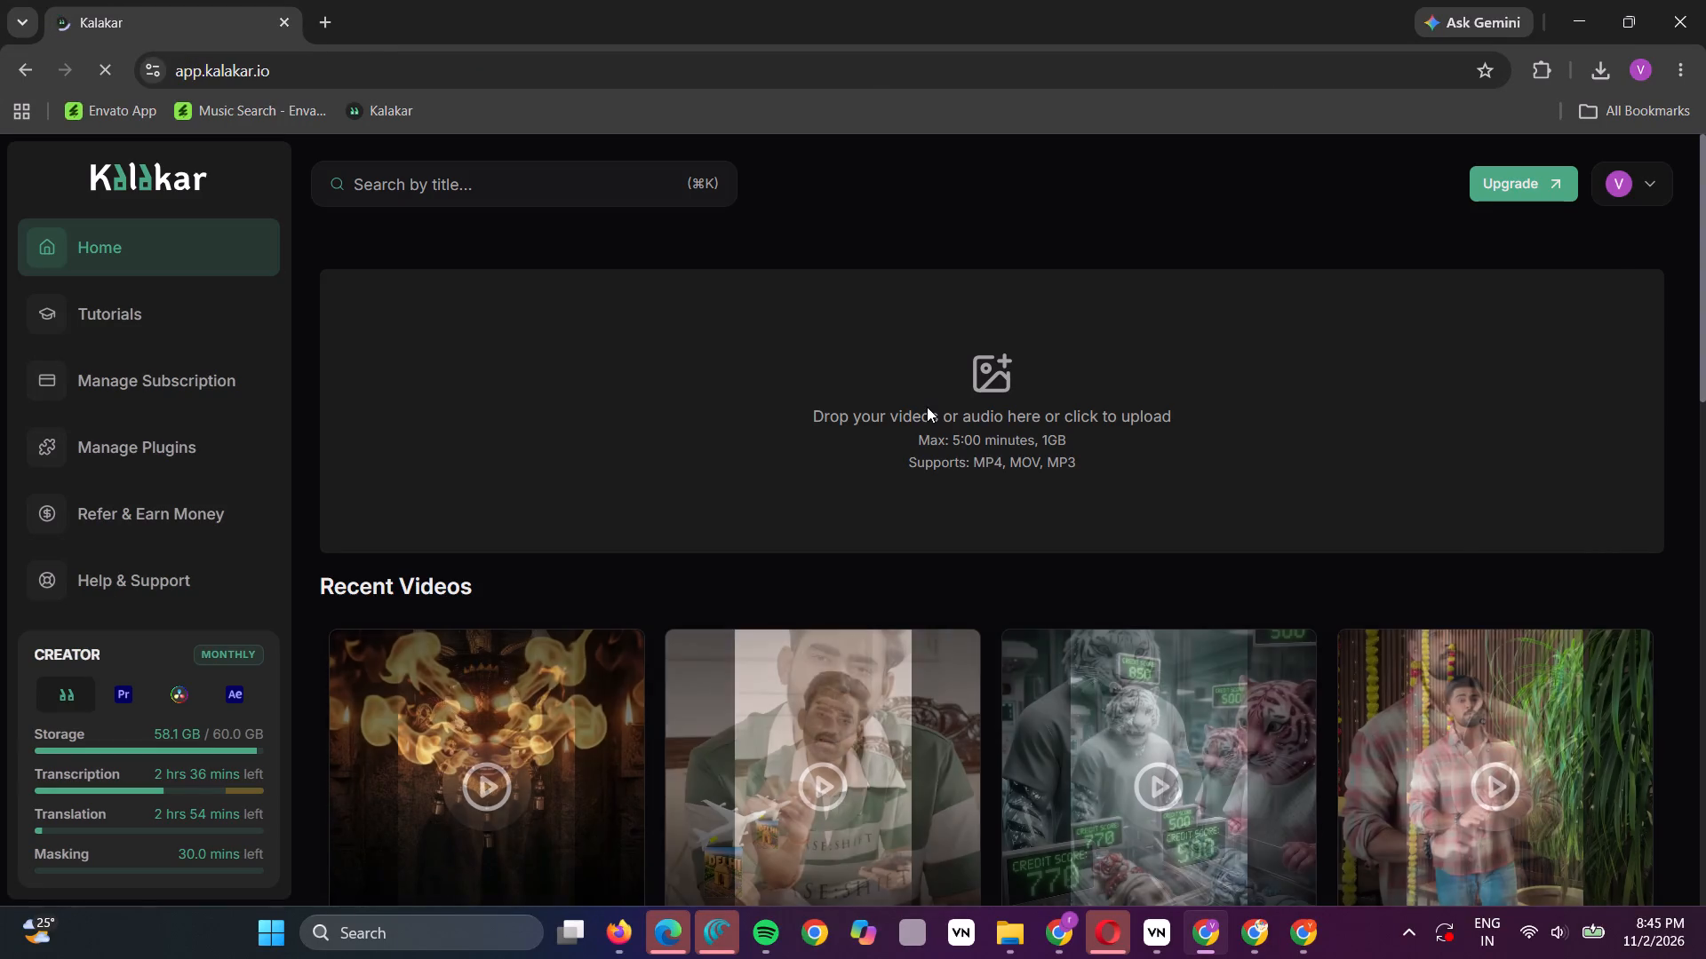
Select the IMG_6096 (2) project among the recent videos and export it again as a video at 1080P resolution.
scroll(1186, 550, down, 2)
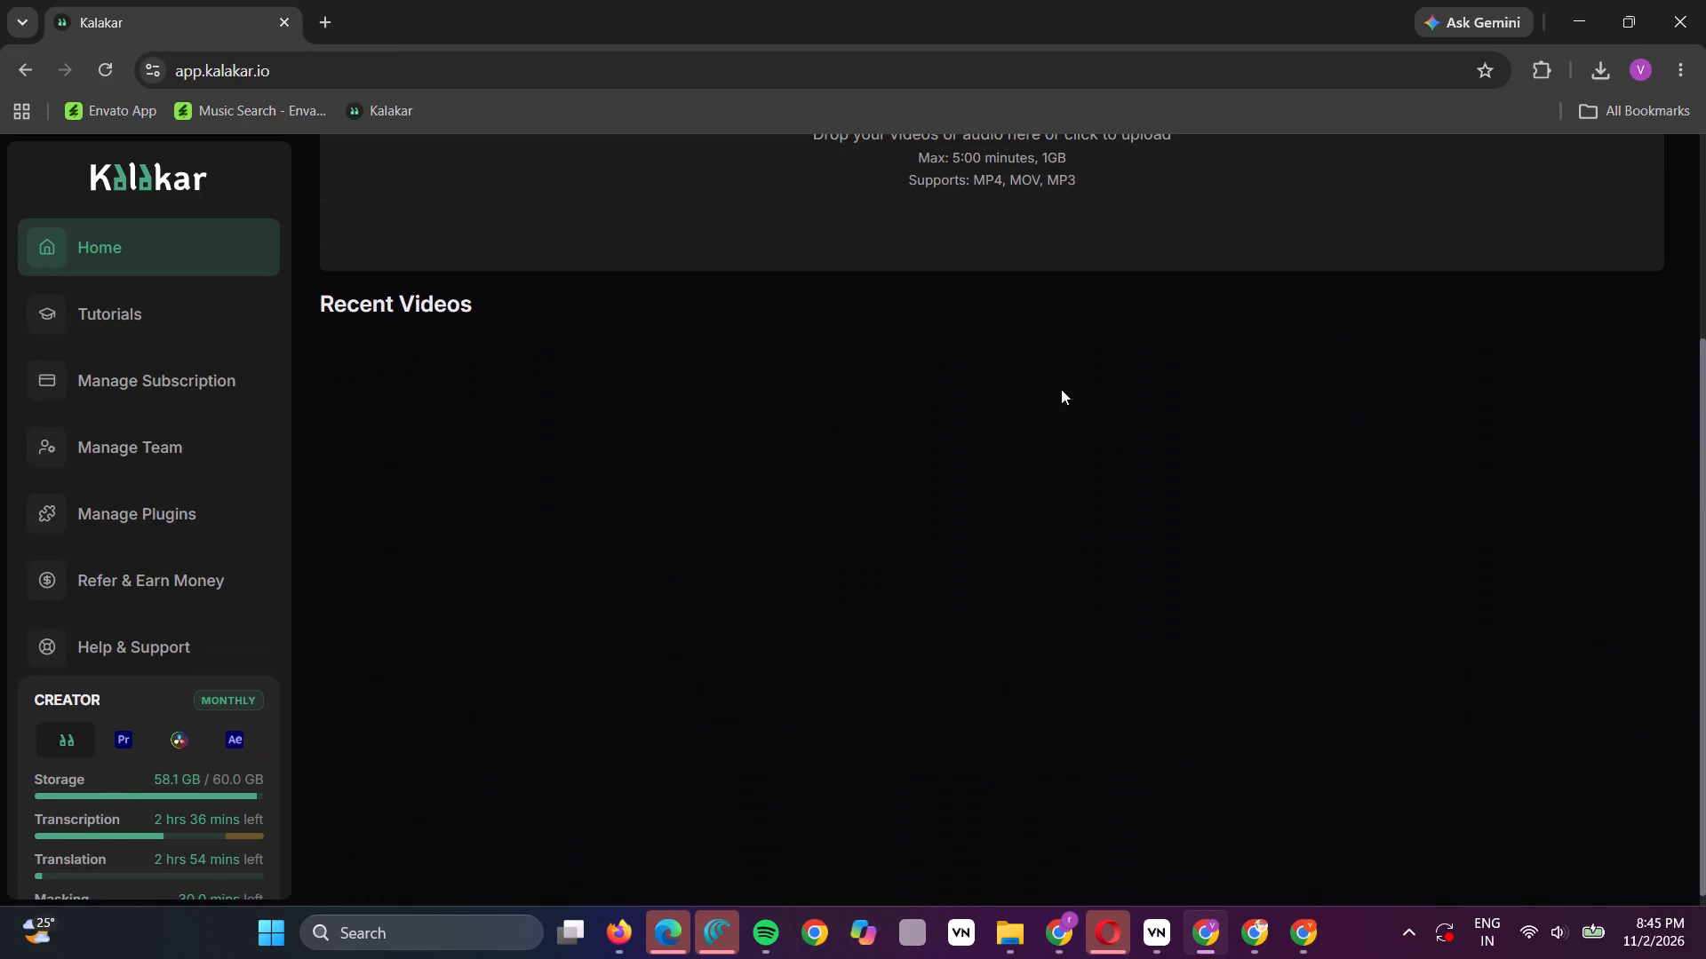
click(1026, 652)
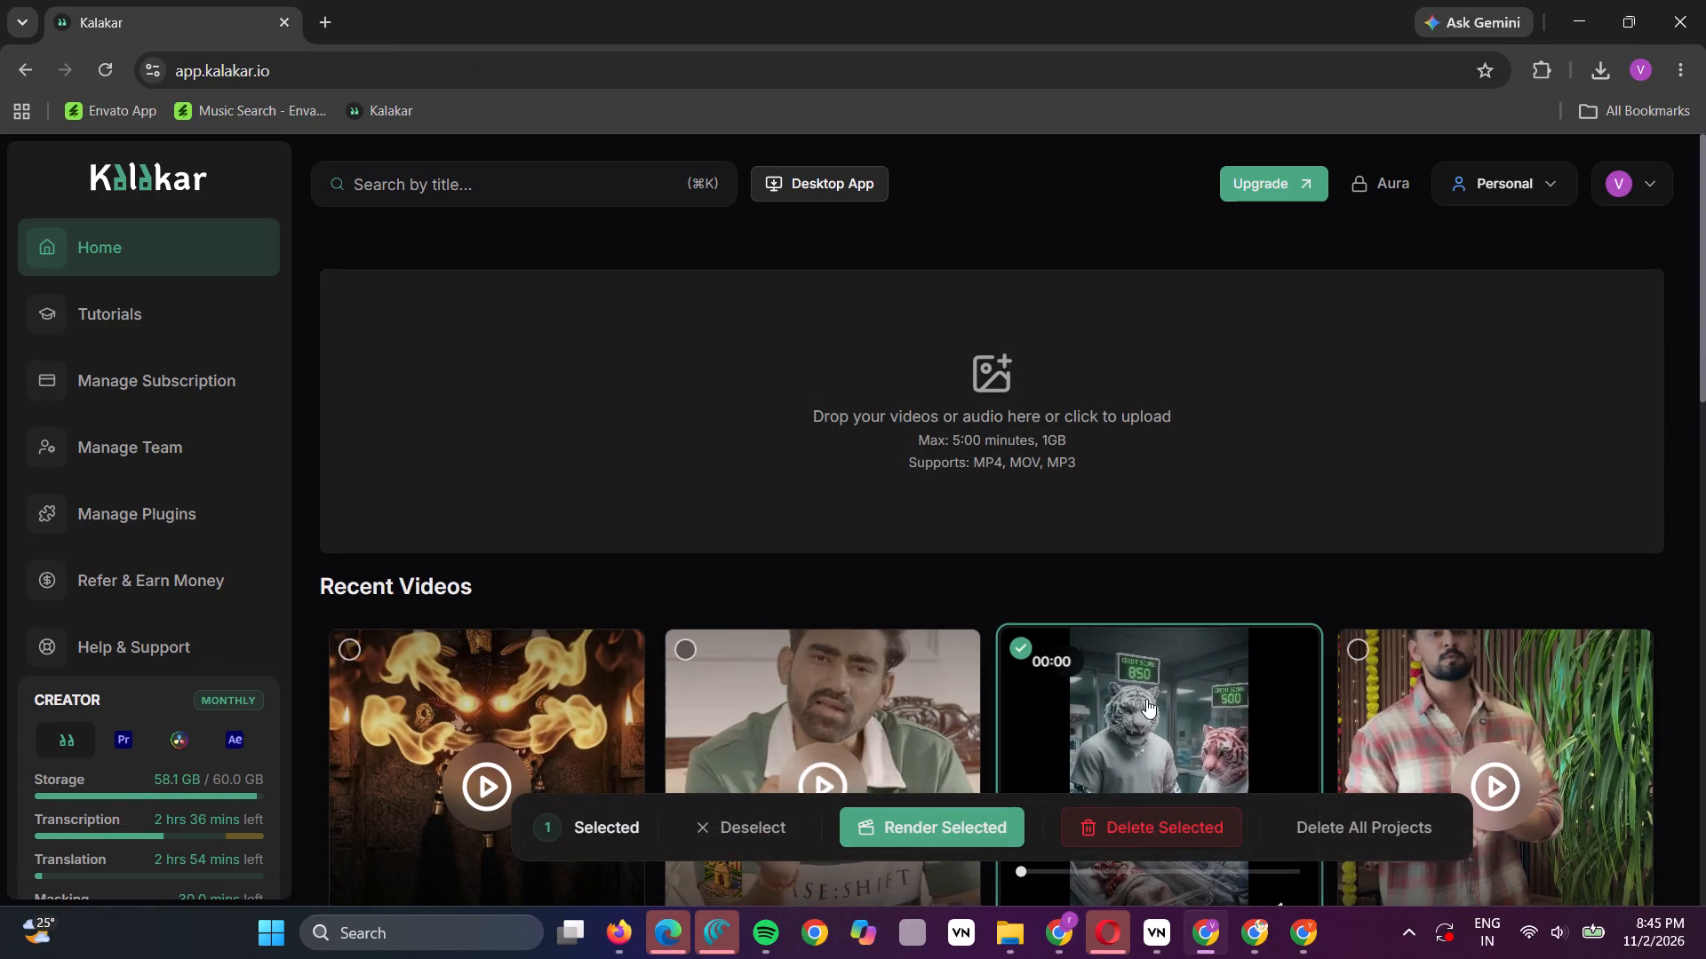
click(972, 819)
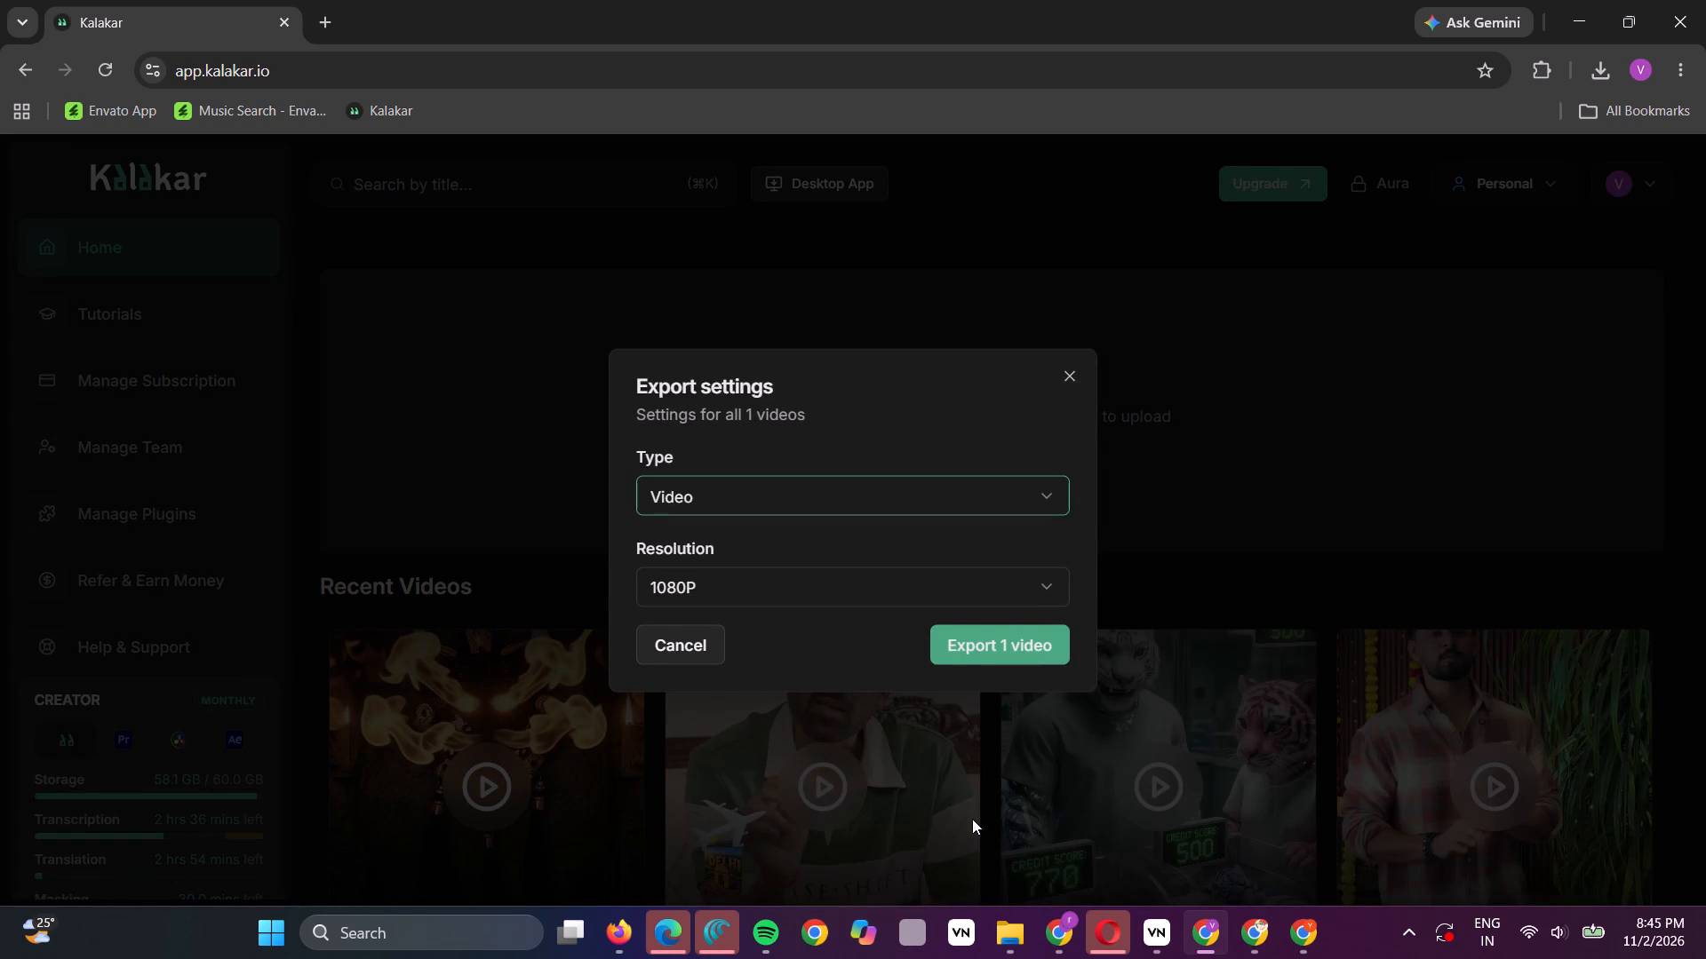
click(976, 661)
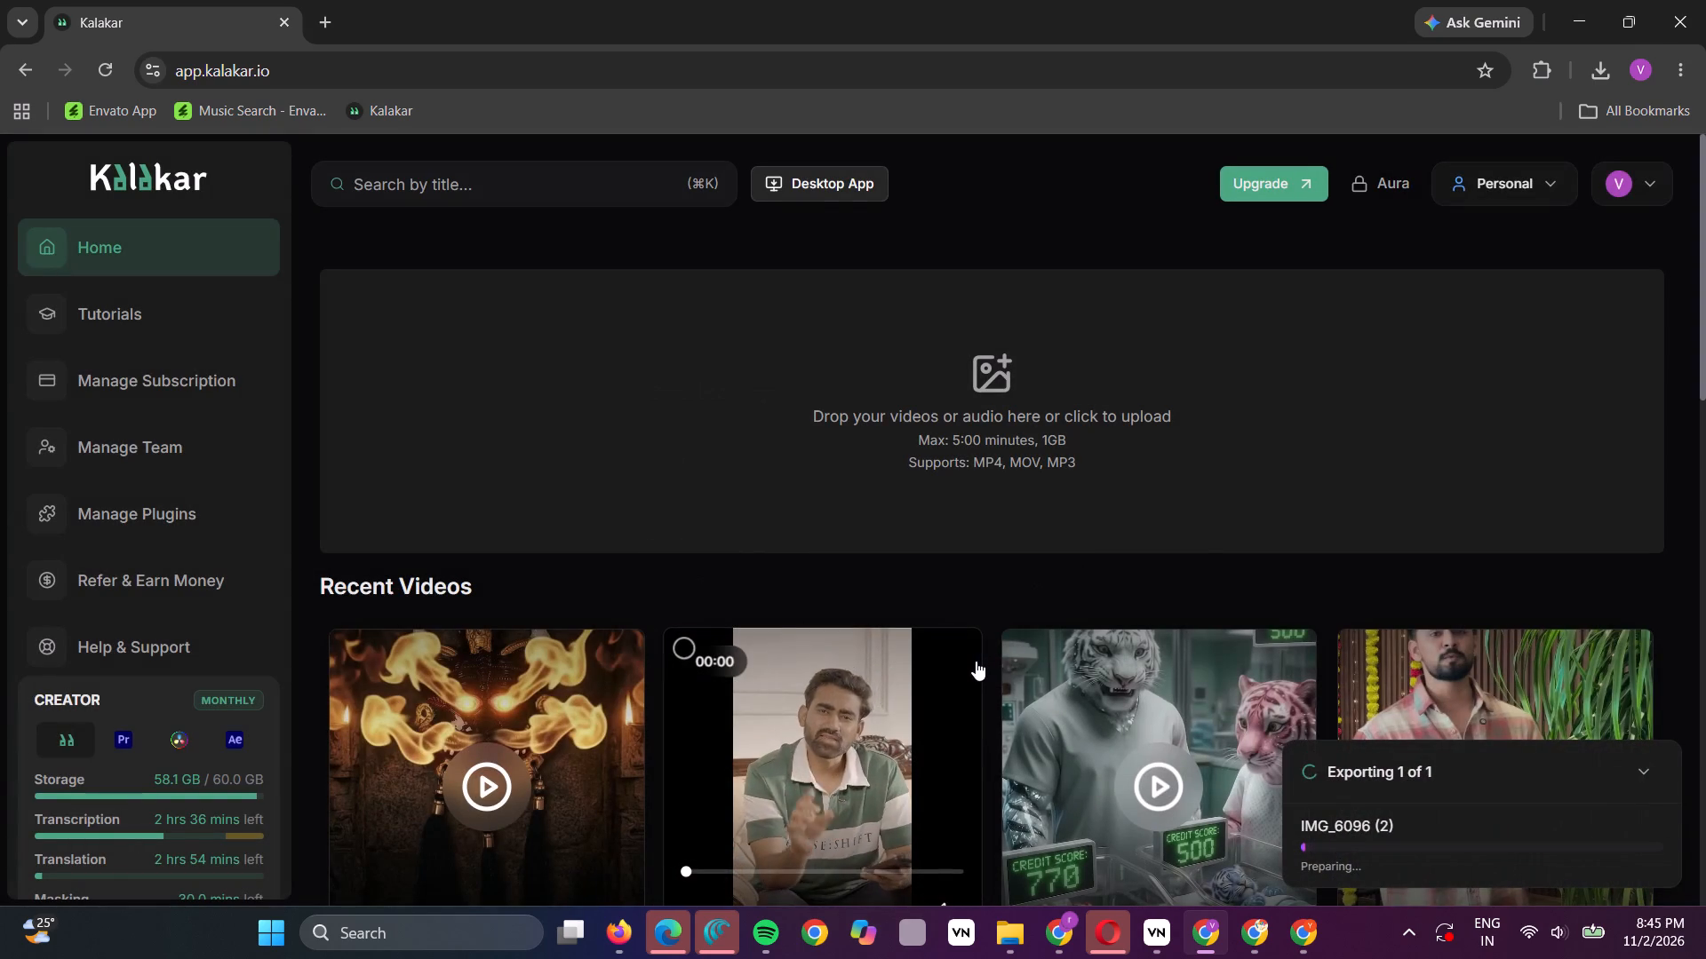
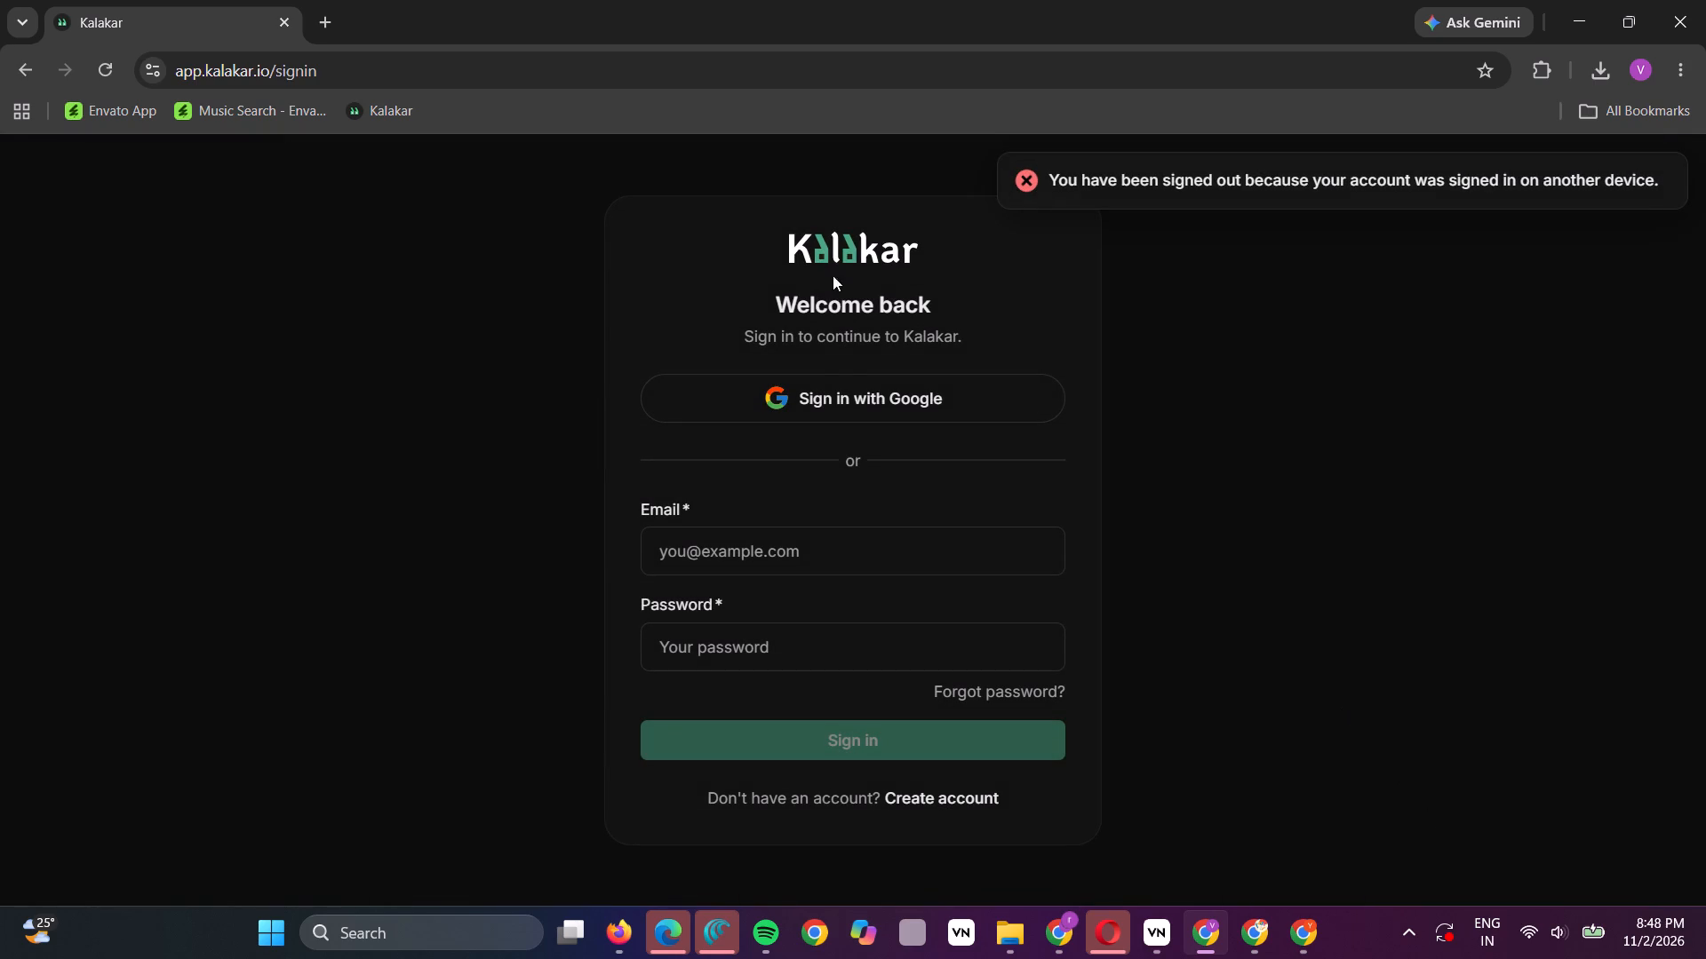
Sign back in to Kalakar with the Google account.
click(845, 384)
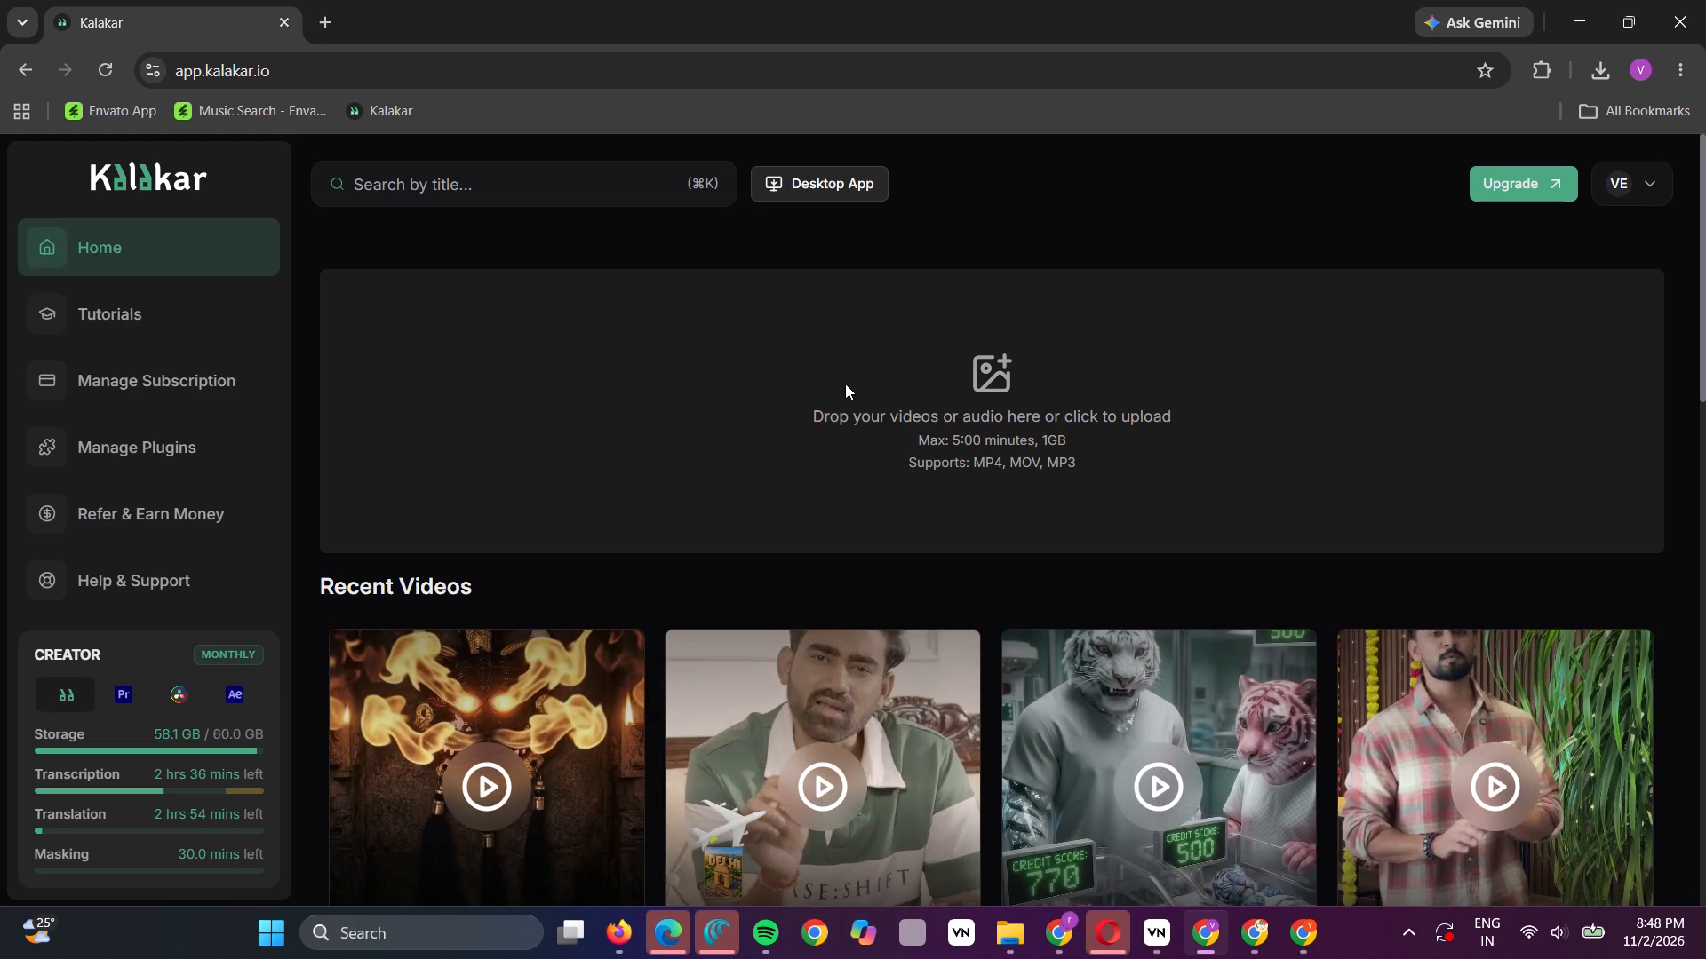
Select the IMG_6096 (2) project among the recent videos and export it as a video at 1080P resolution.
scroll(1235, 673, down, 1)
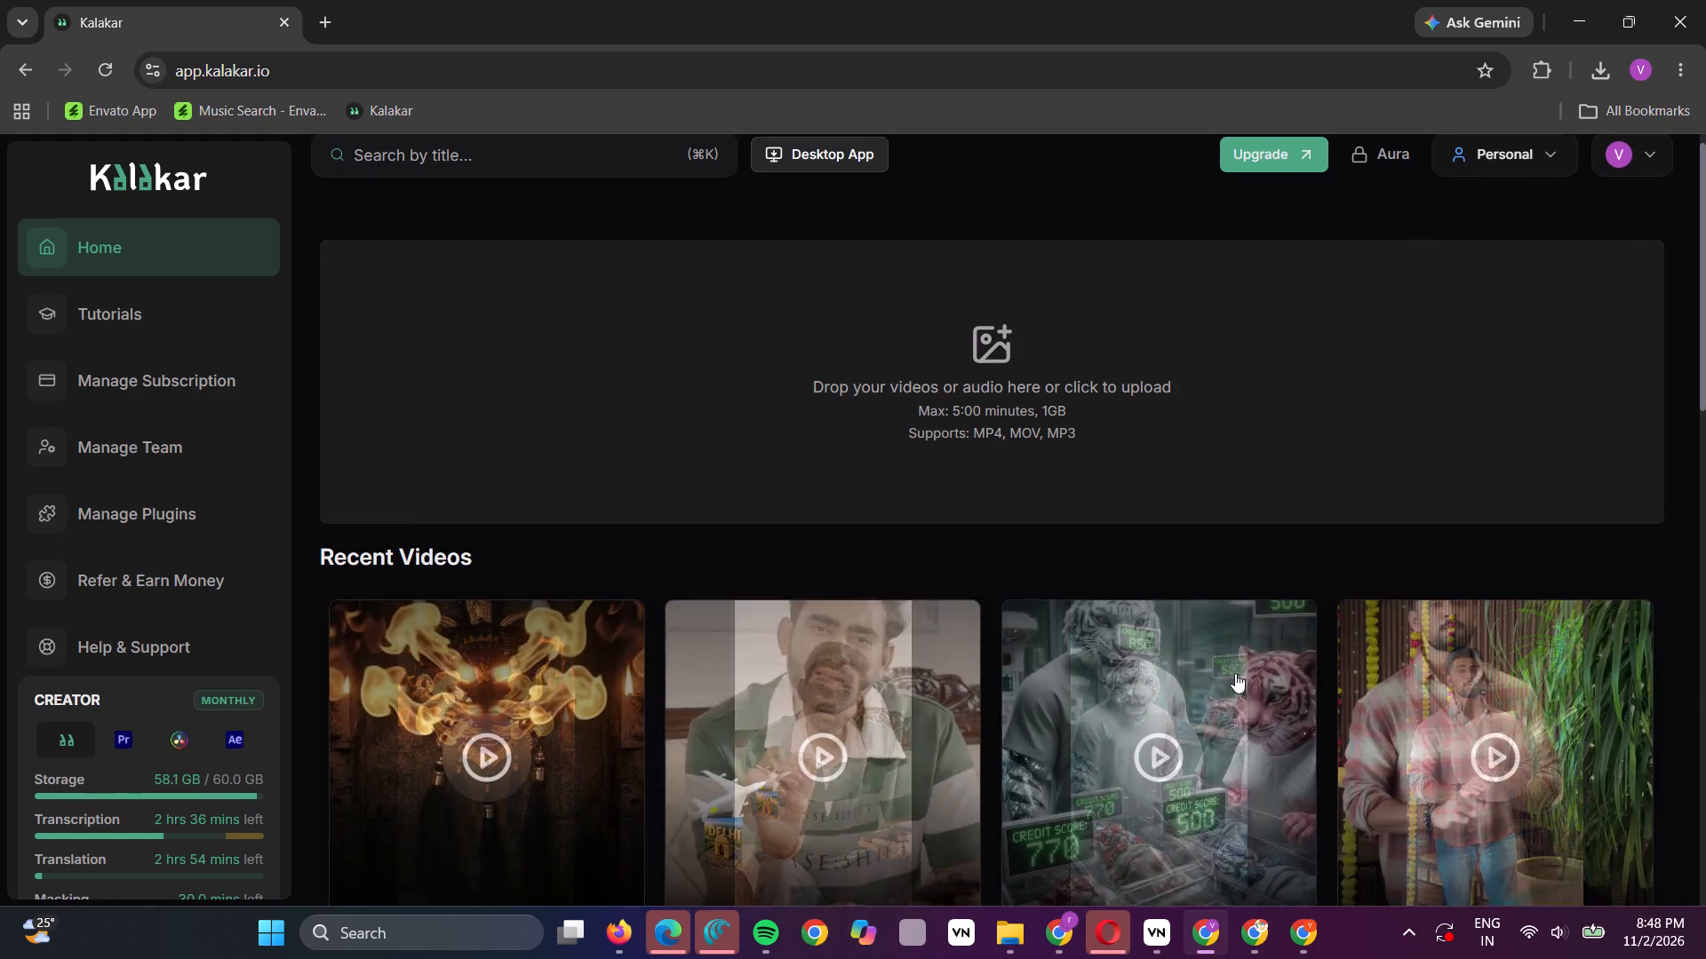
scroll(1235, 673, down, 1)
scroll(1078, 584, down, 1)
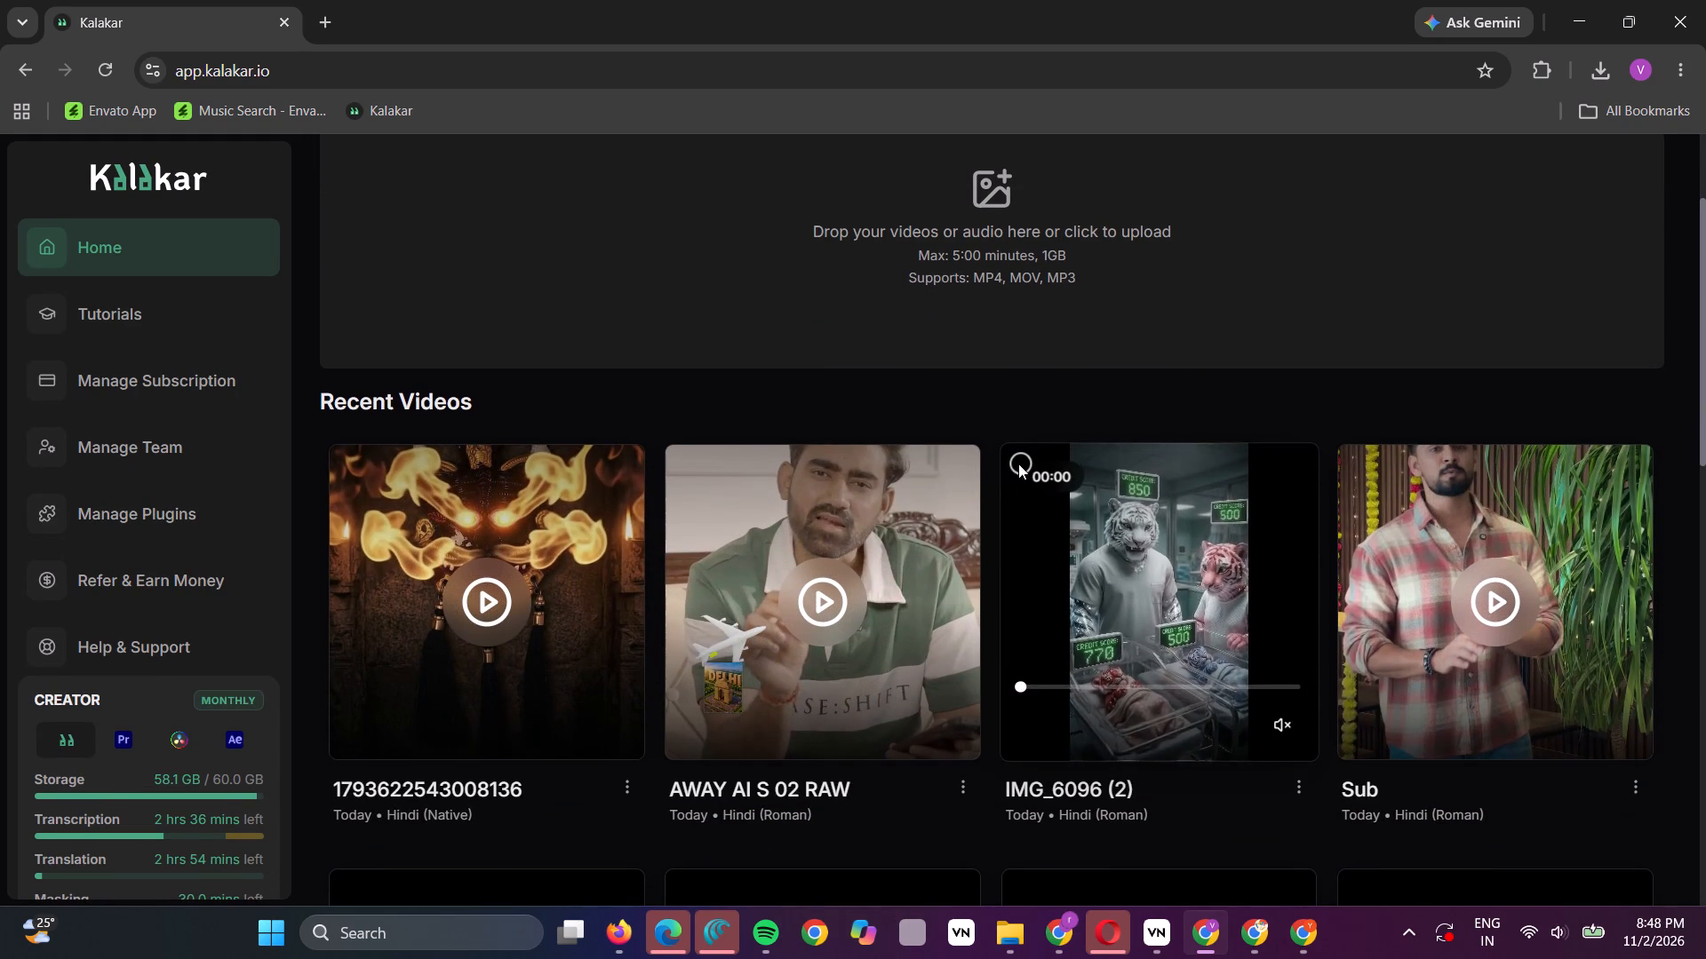
click(1016, 461)
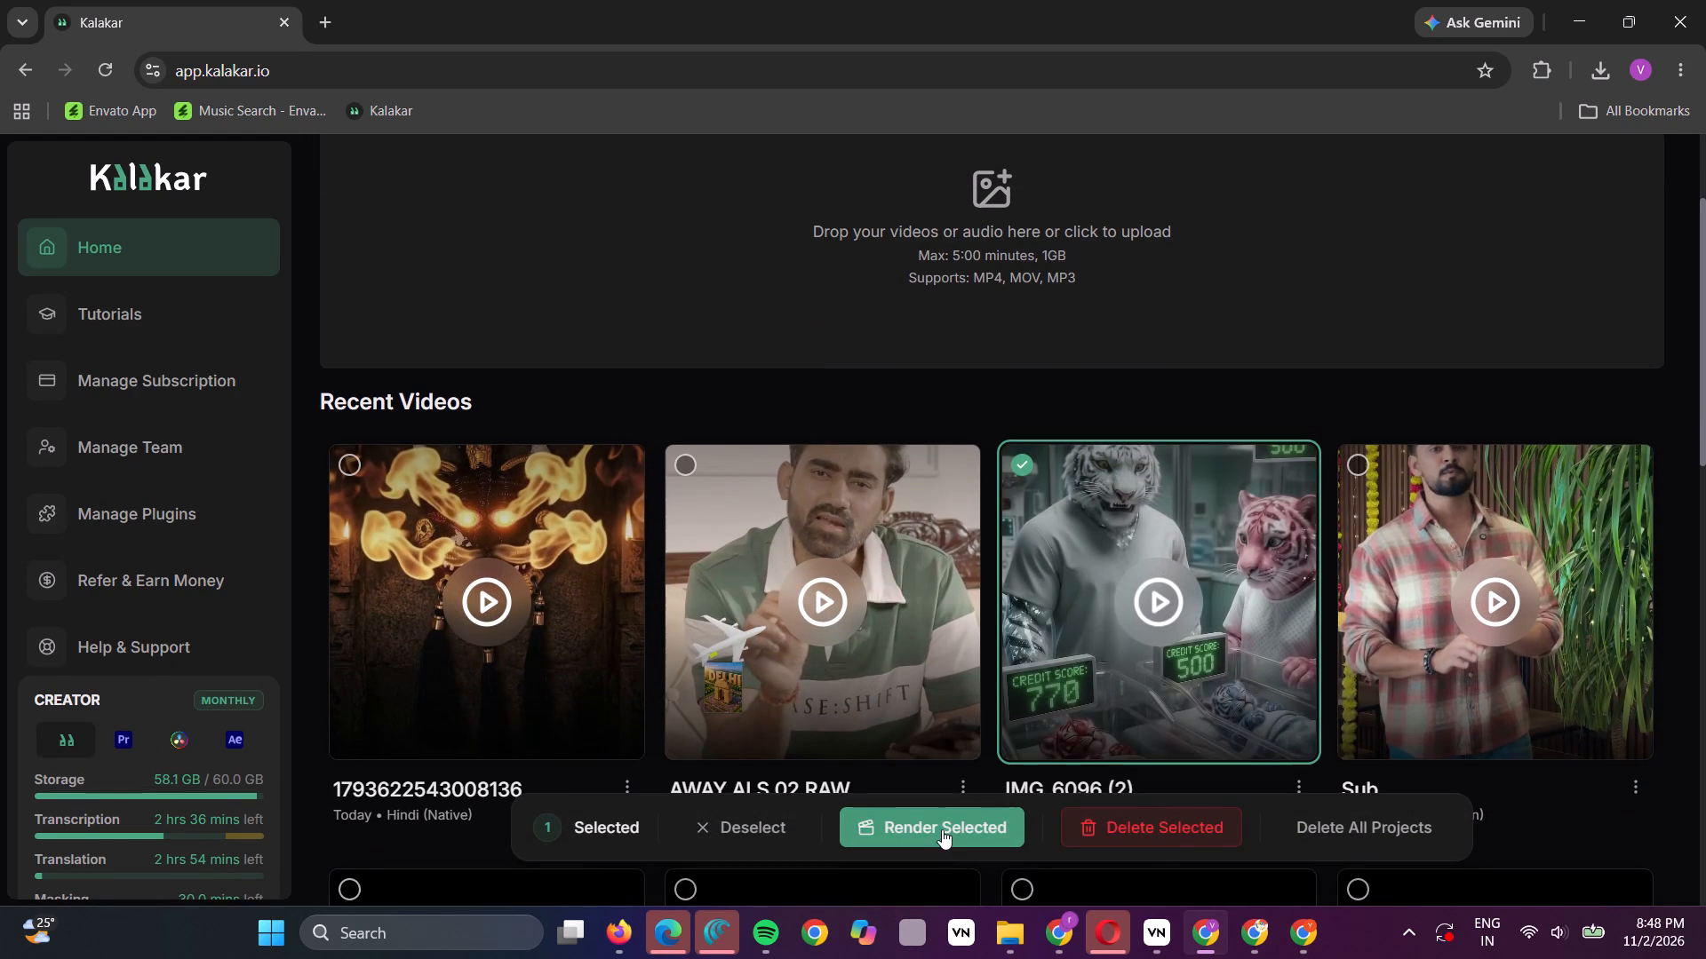
click(942, 829)
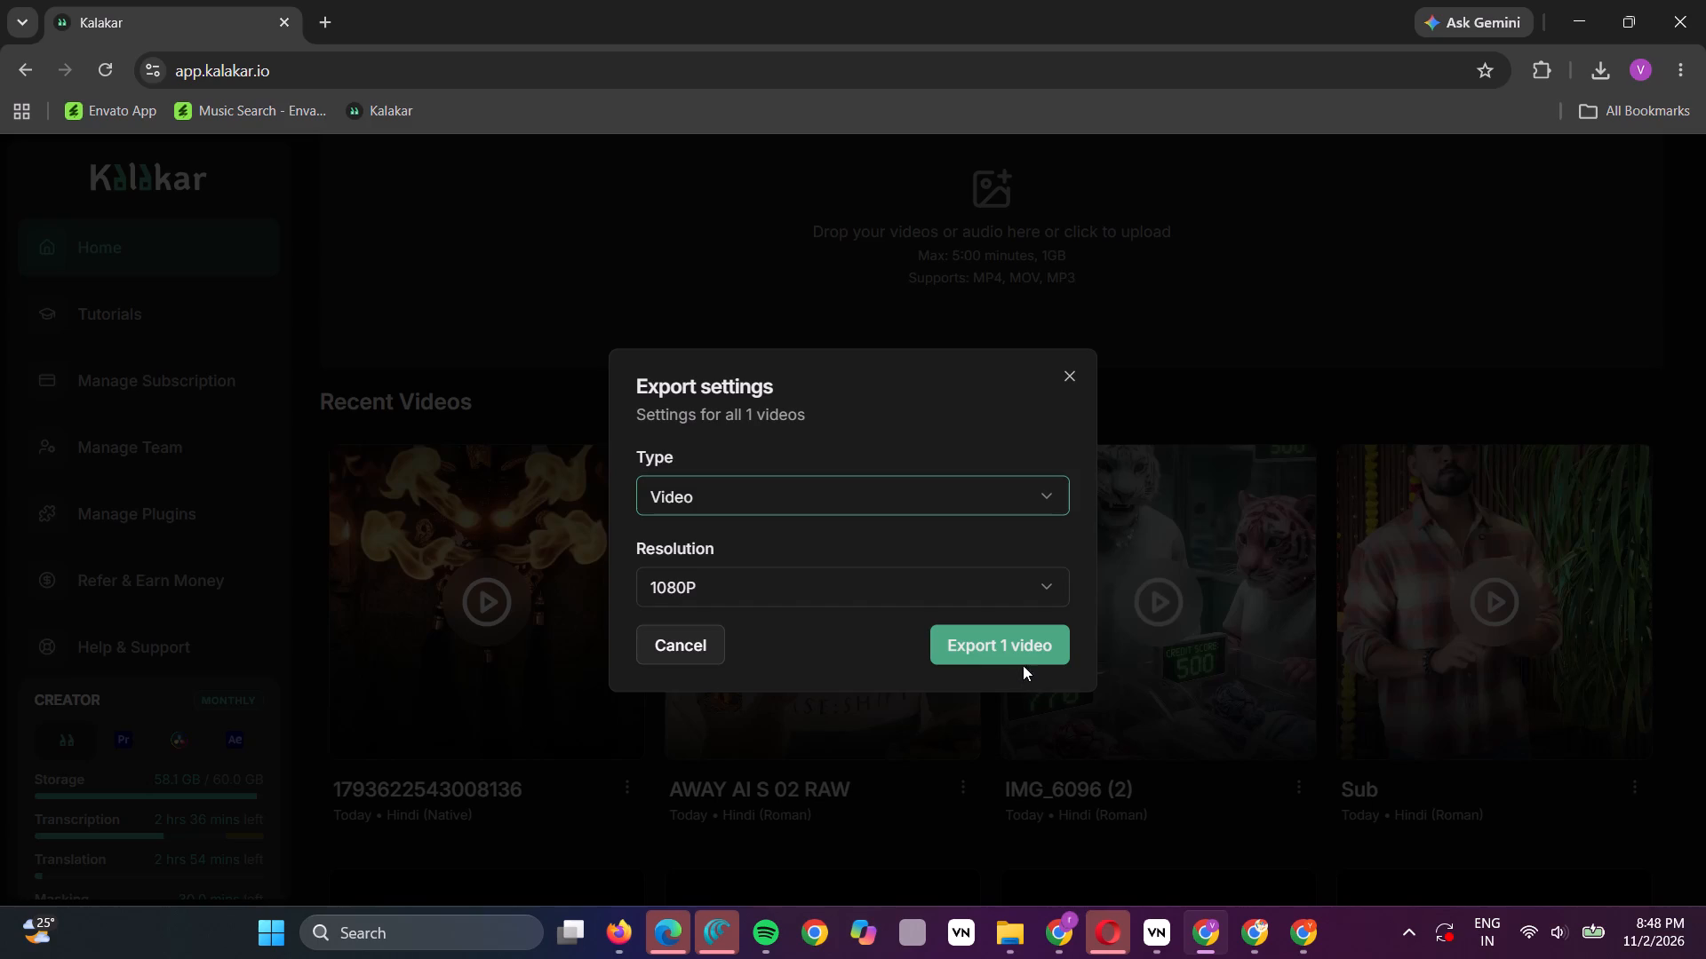
click(1019, 659)
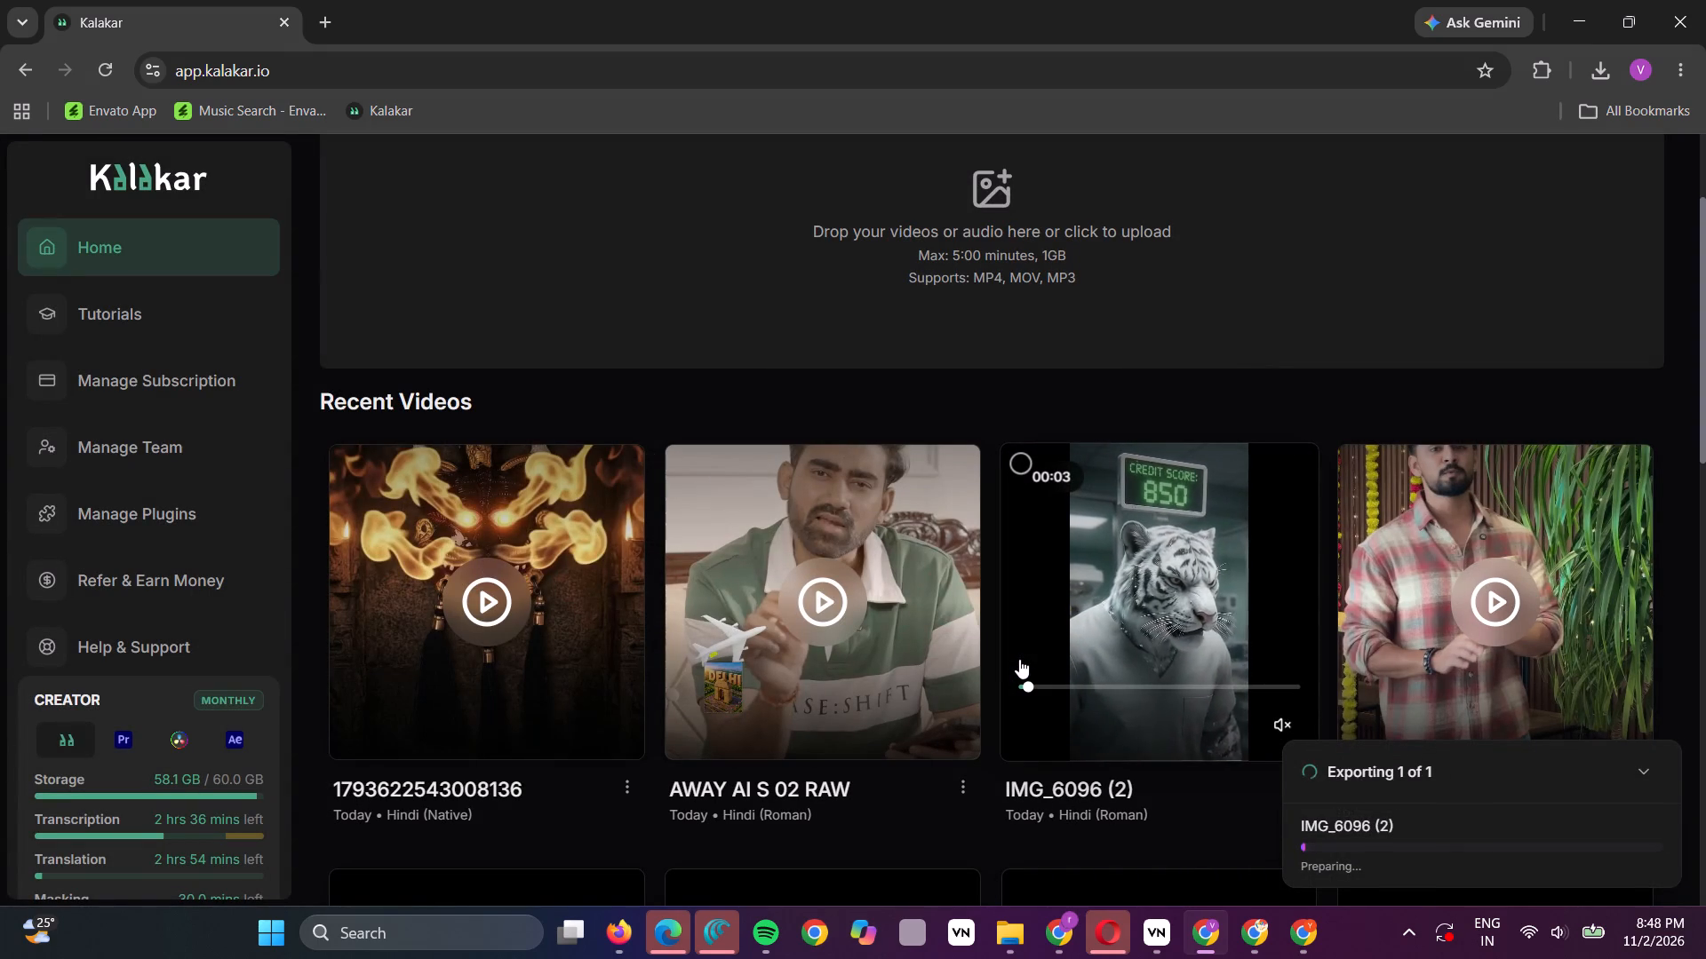
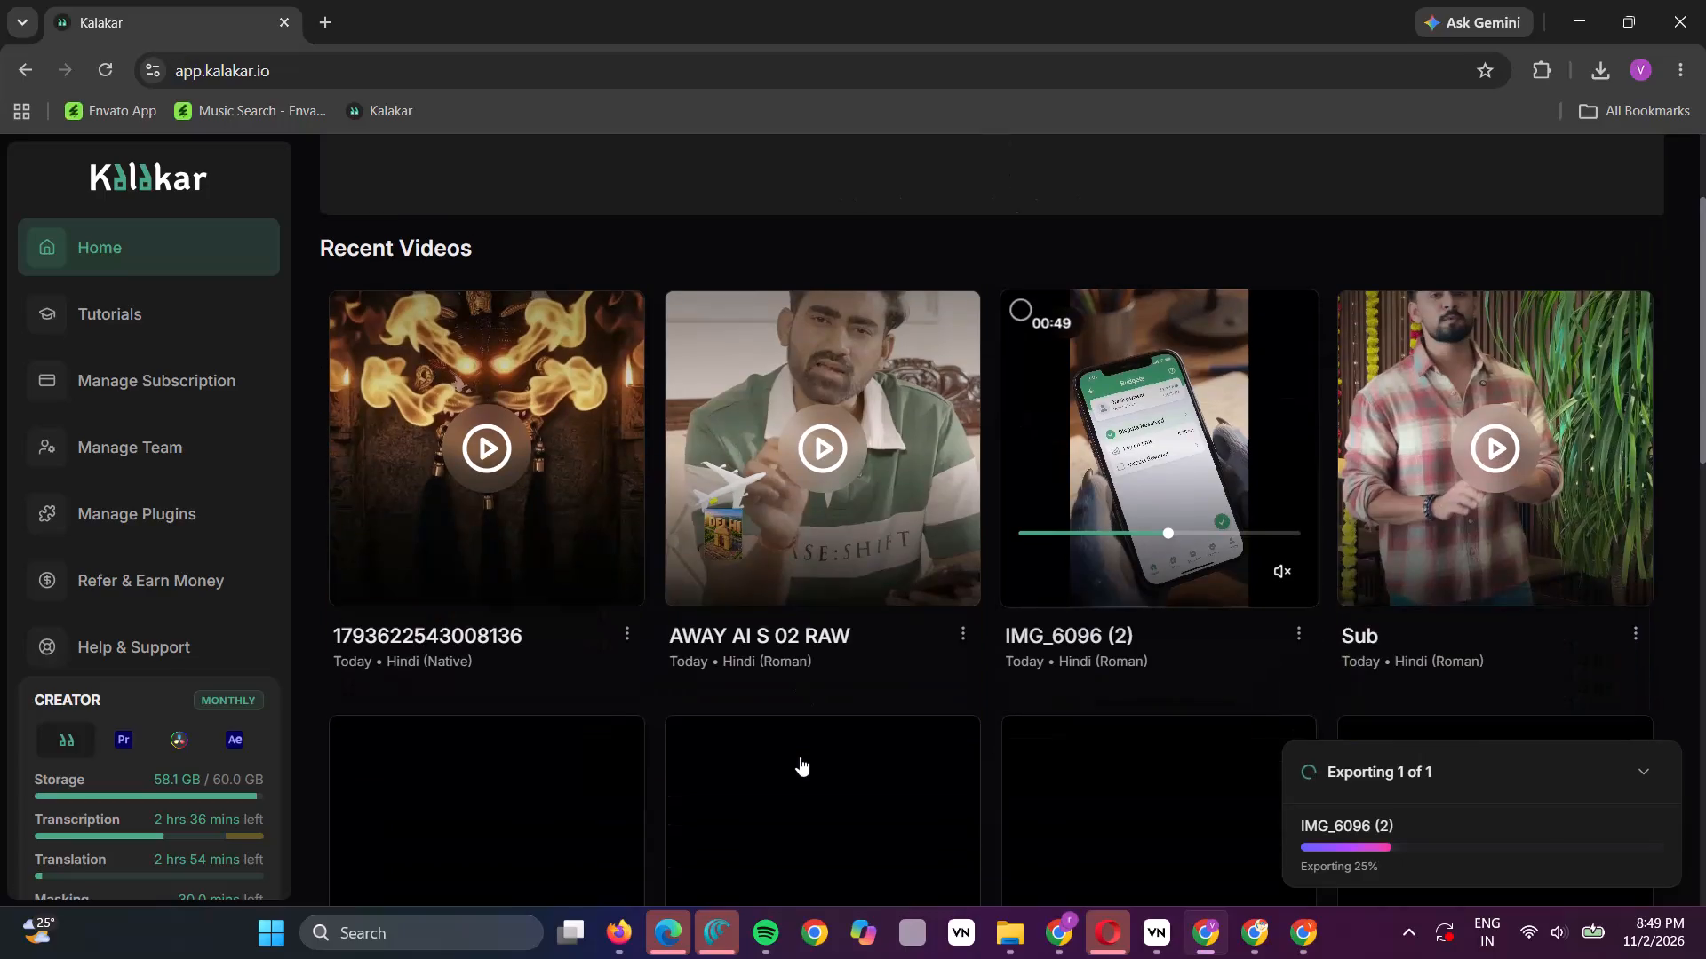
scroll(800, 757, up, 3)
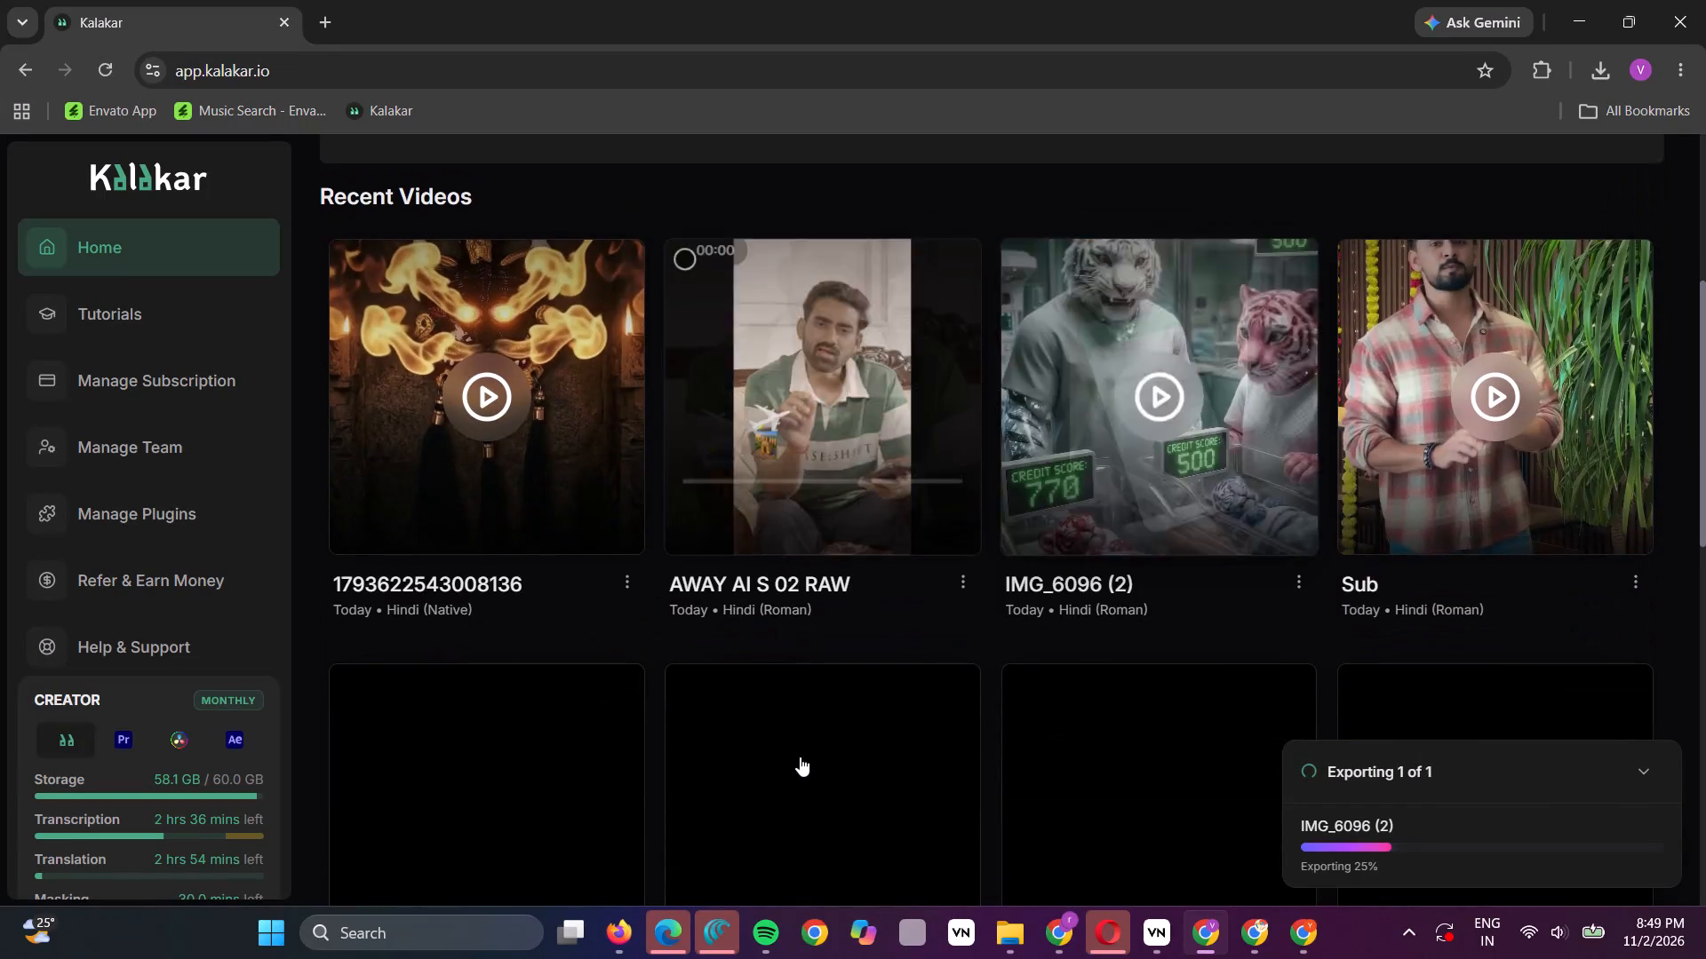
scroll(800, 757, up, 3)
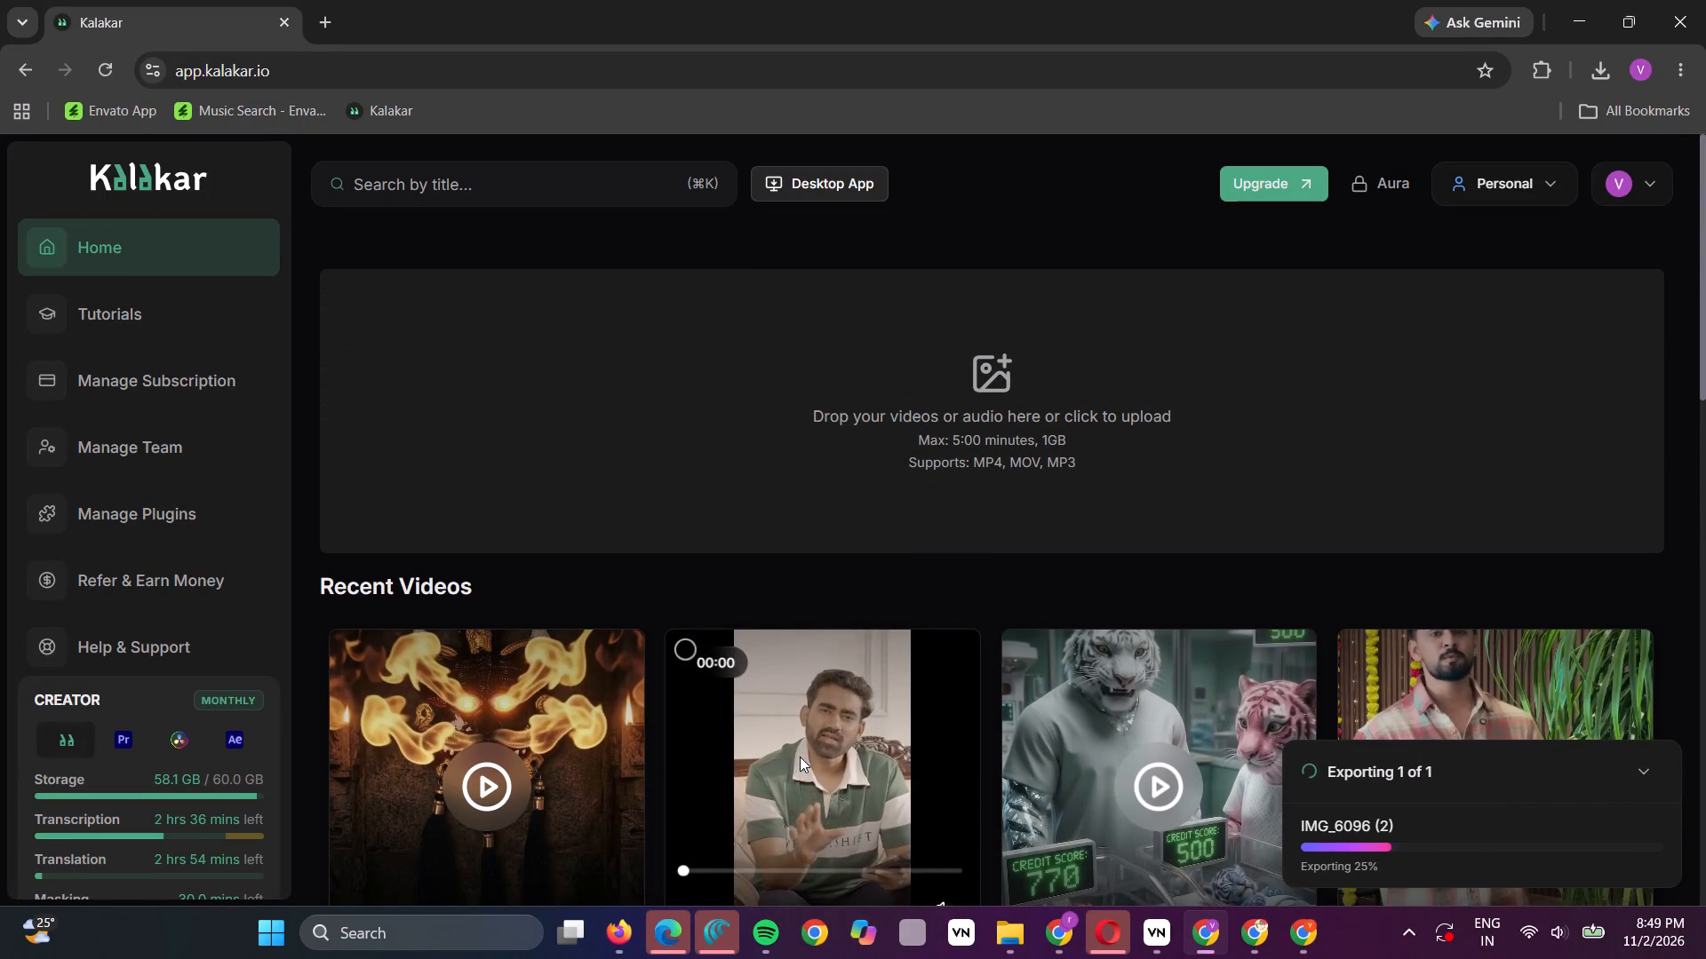
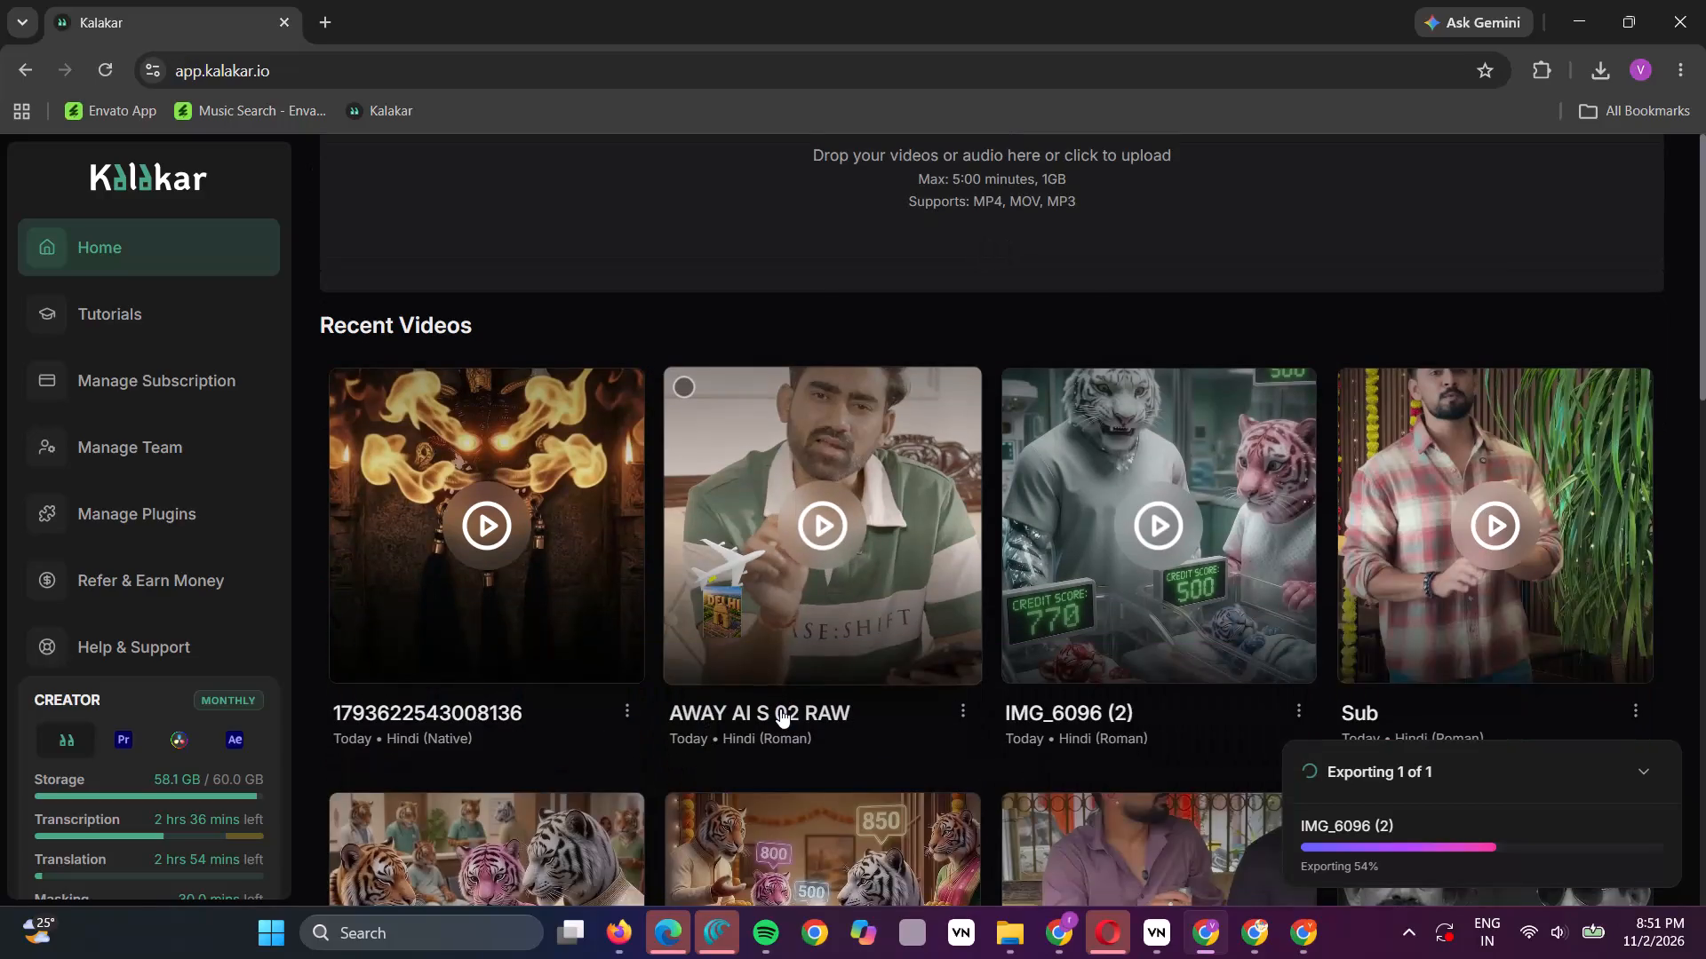
scroll(780, 709, down, 2)
scroll(780, 709, up, 12)
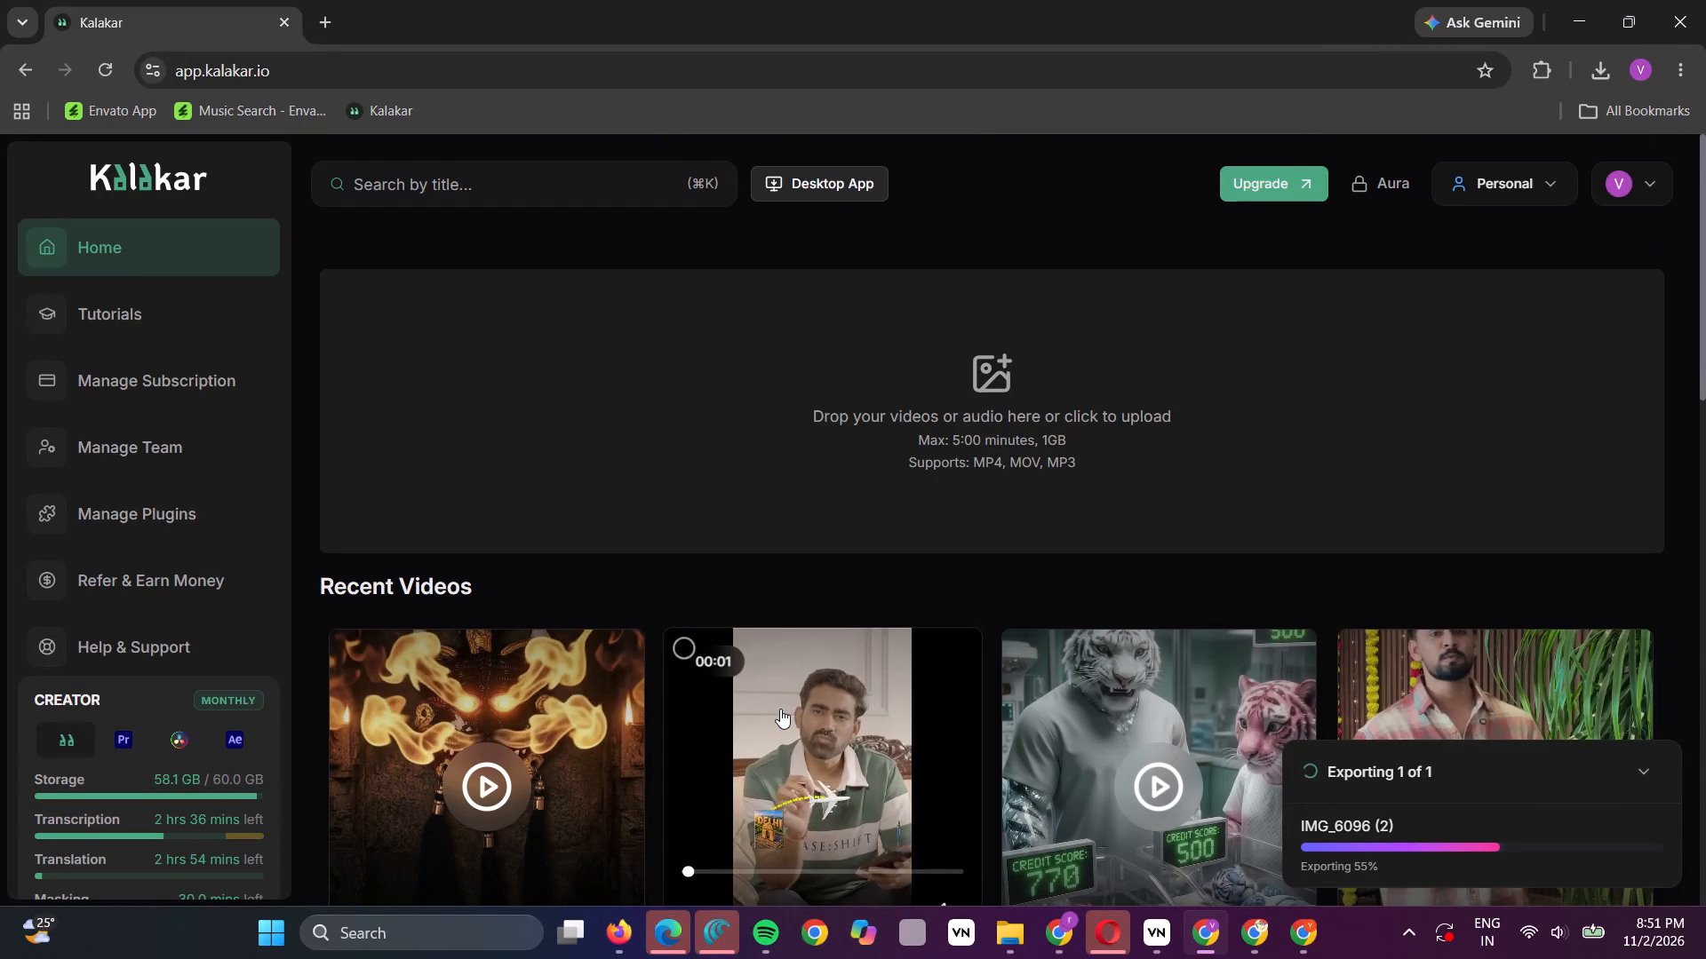
scroll(780, 709, down, 1)
click(945, 815)
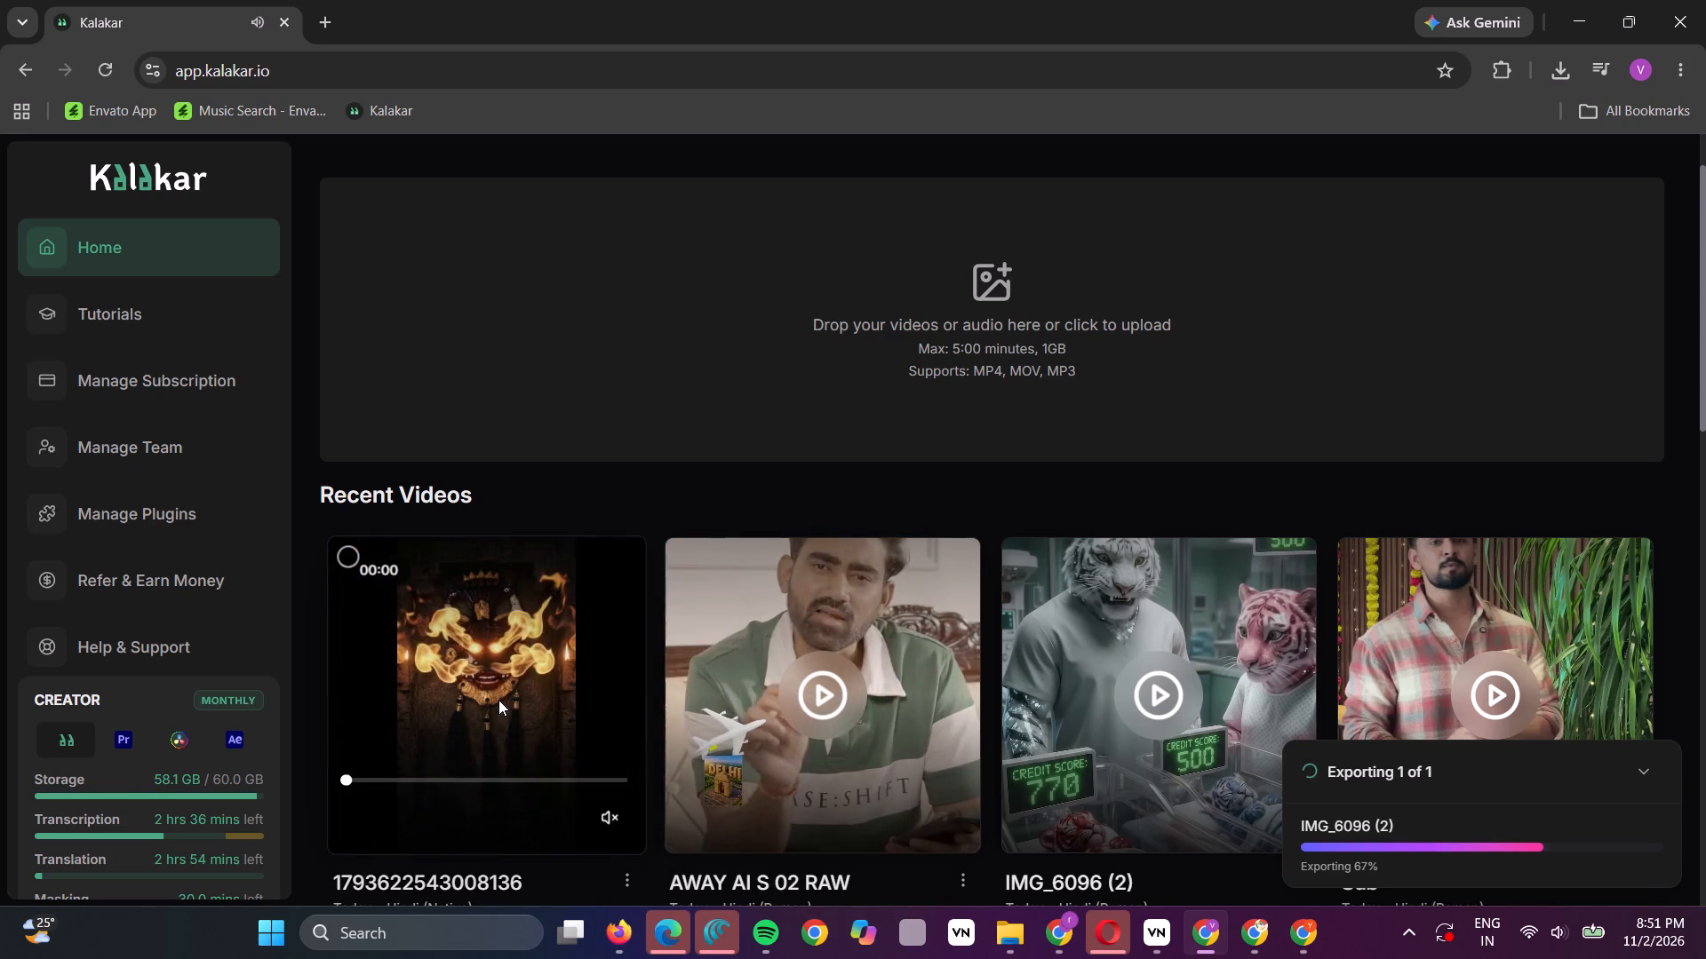
click(608, 817)
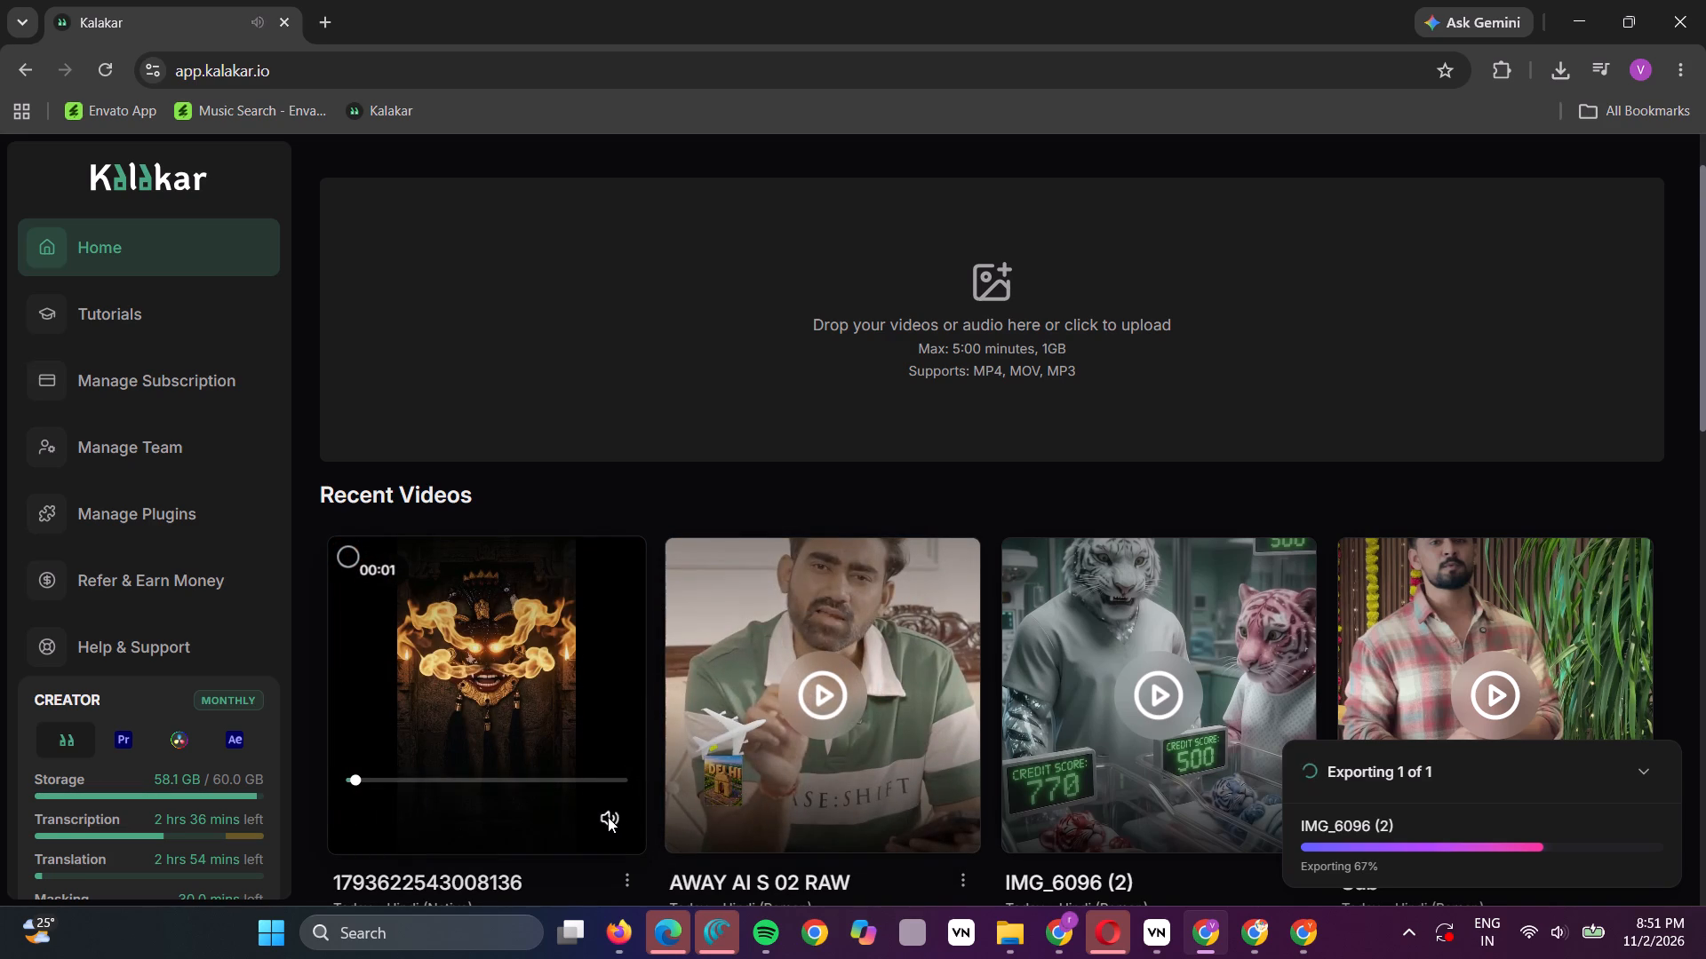
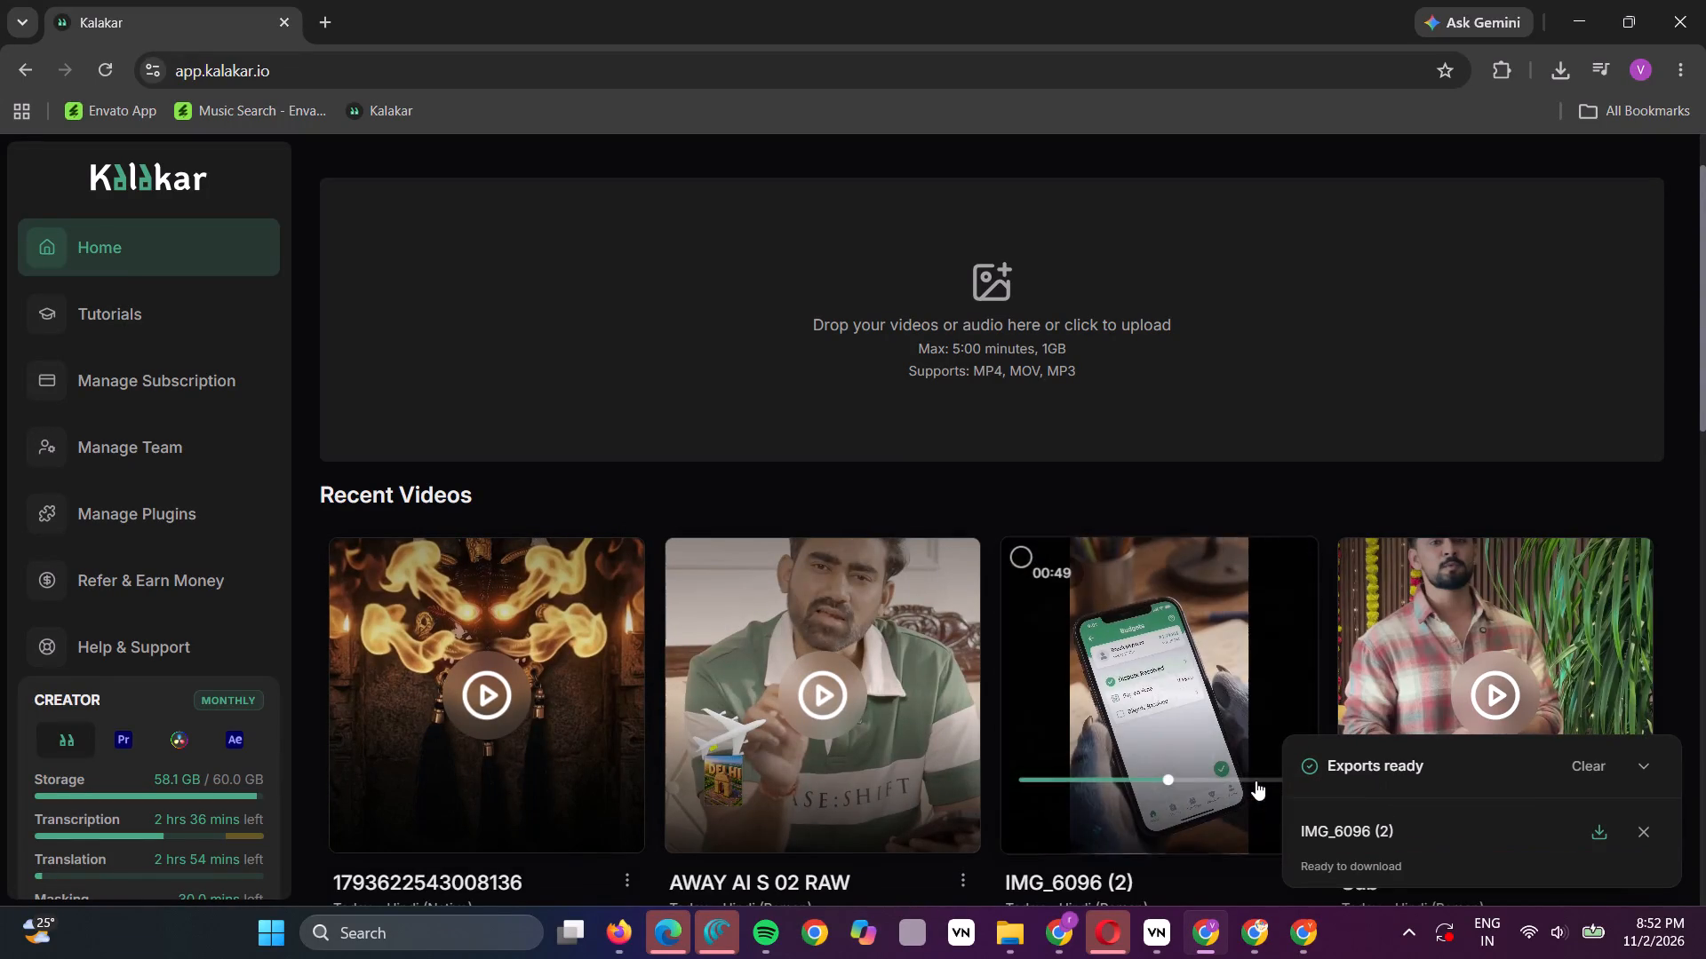
Download the exported IMG_6096 (2) video into the final folder as hook1, replacing the existing file of that name.
scroll(1256, 781, down, 1)
click(1601, 828)
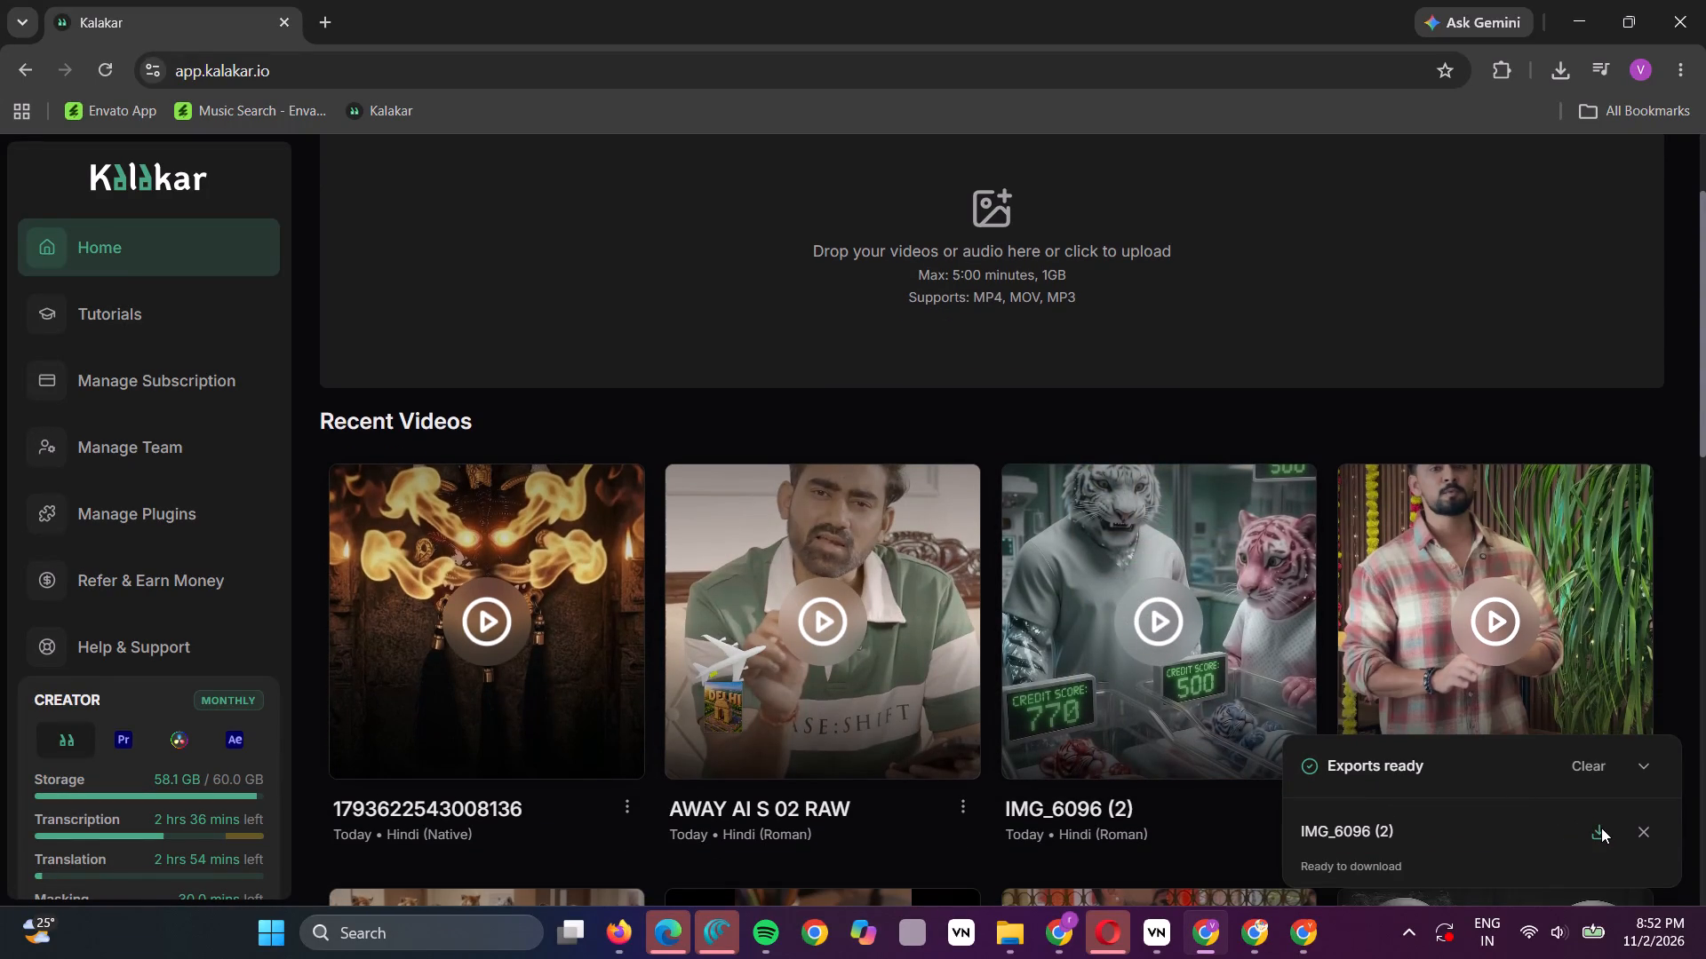
text(hok)
key(BackSpace)
text(ok1)
key(Return)
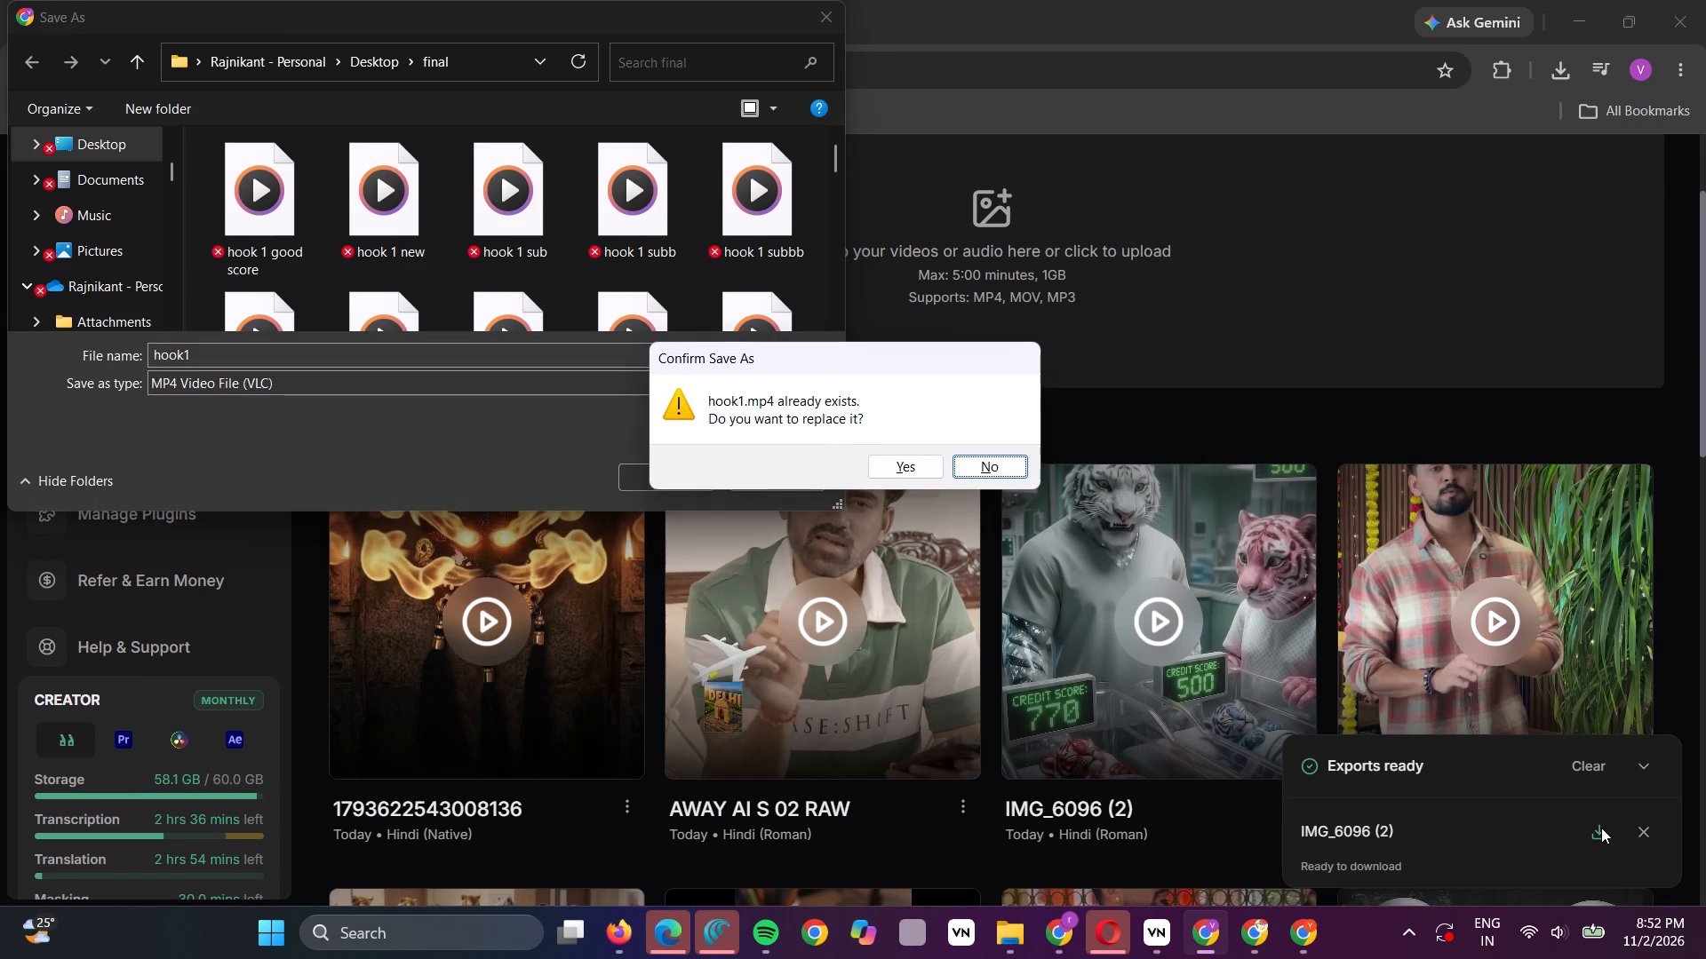
key(Left)
key(Return)
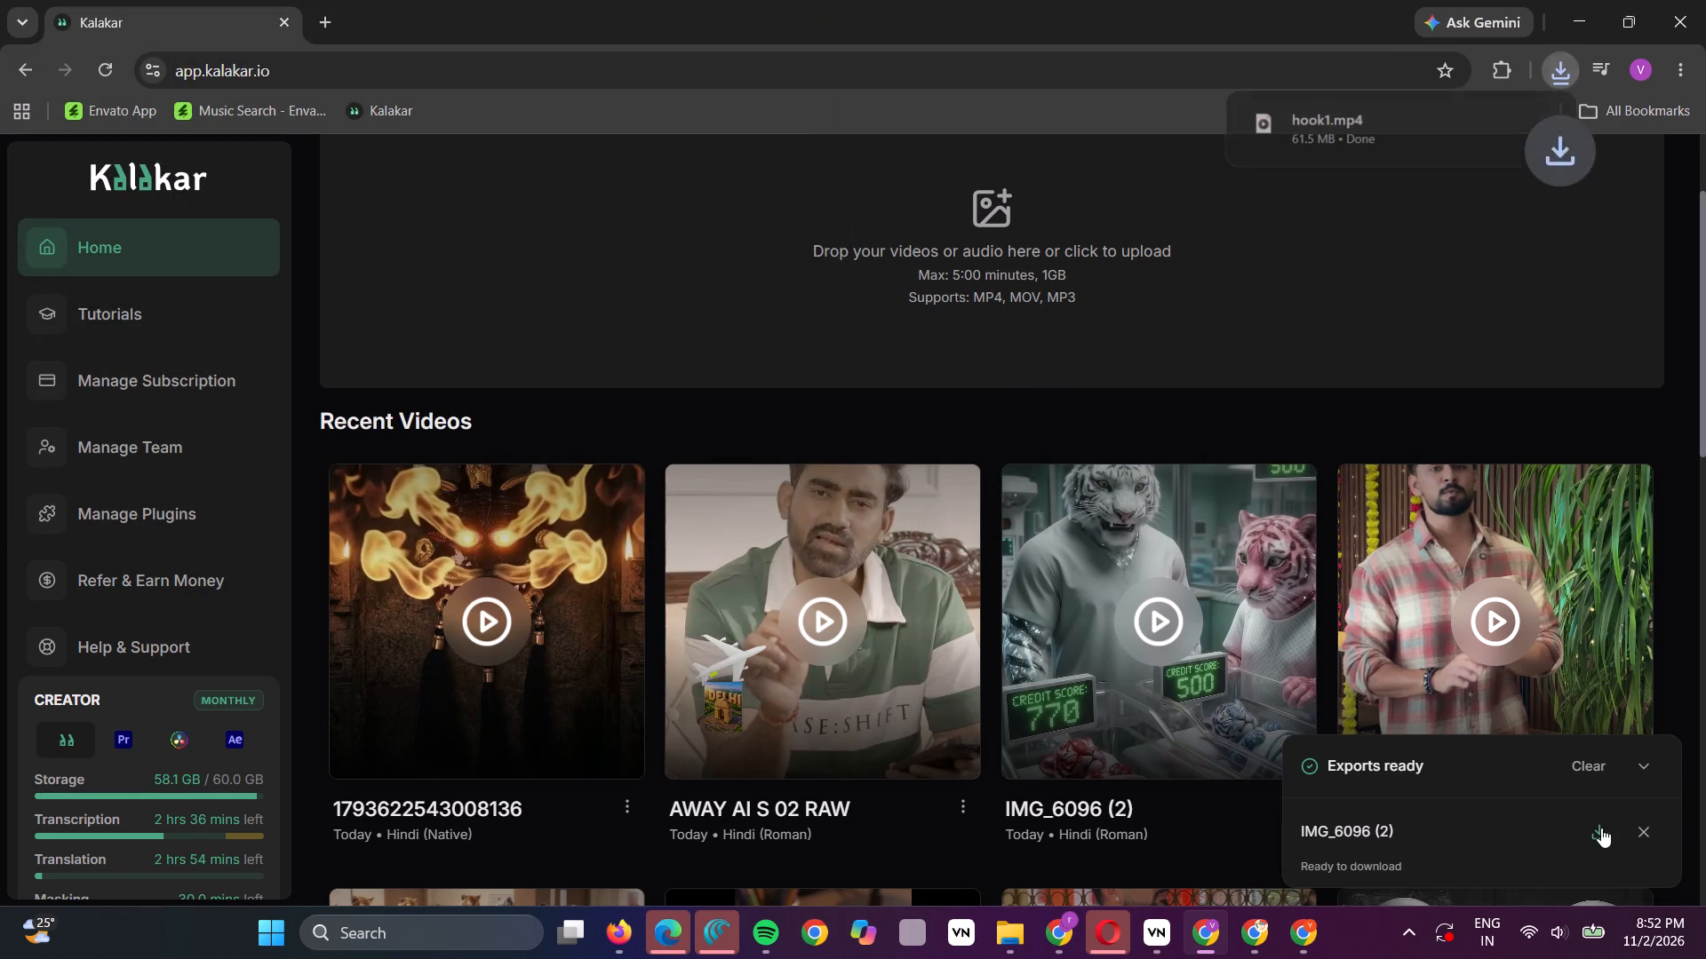
Upload the downloaded hook1.mp4 to the "new" folder inside "good score" in Google Drive.
drag(1412, 122, 1324, 958)
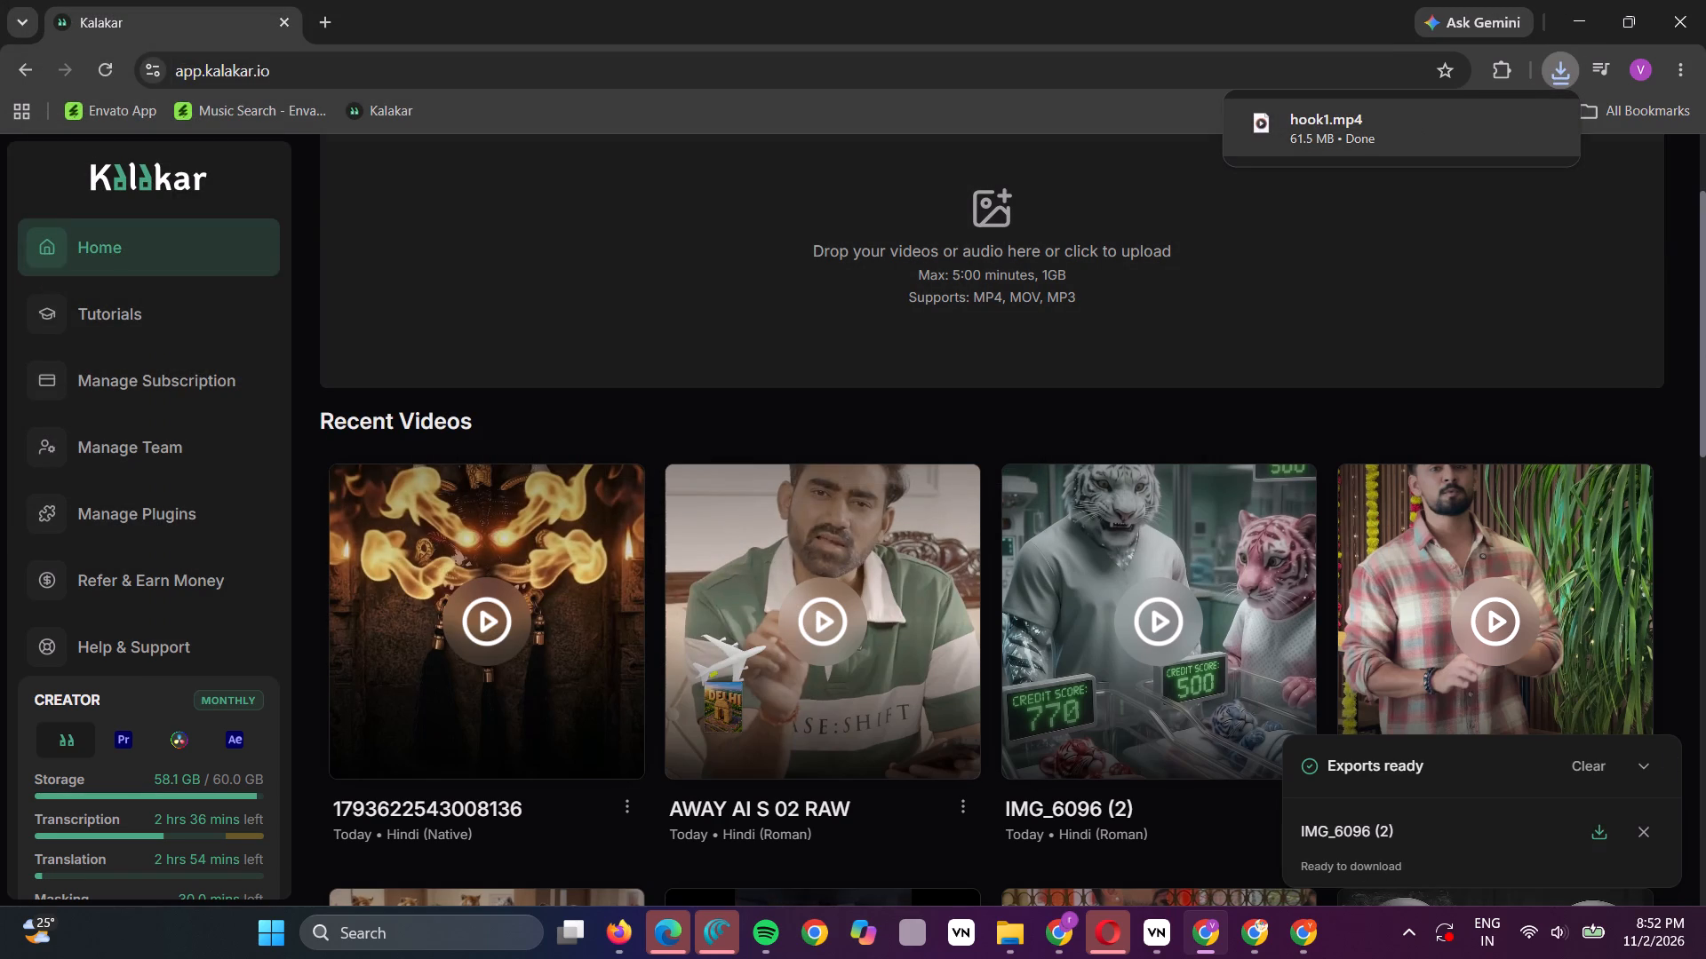
drag(1324, 958, 1056, 482)
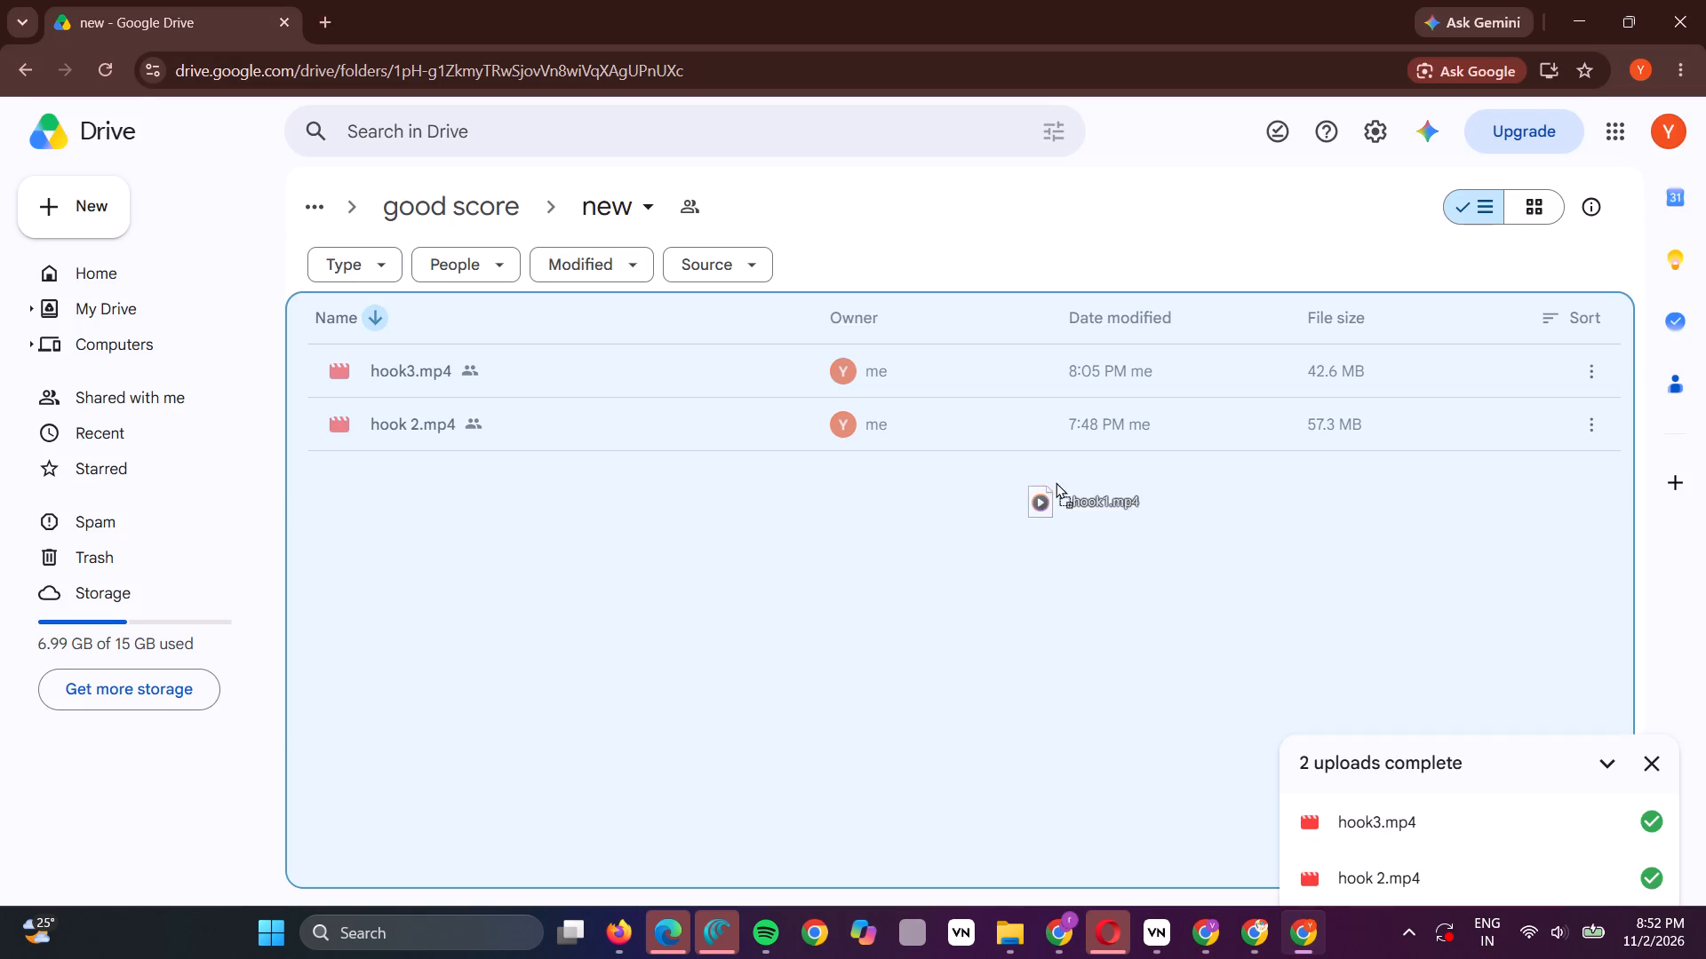
drag(1056, 482, 1000, 566)
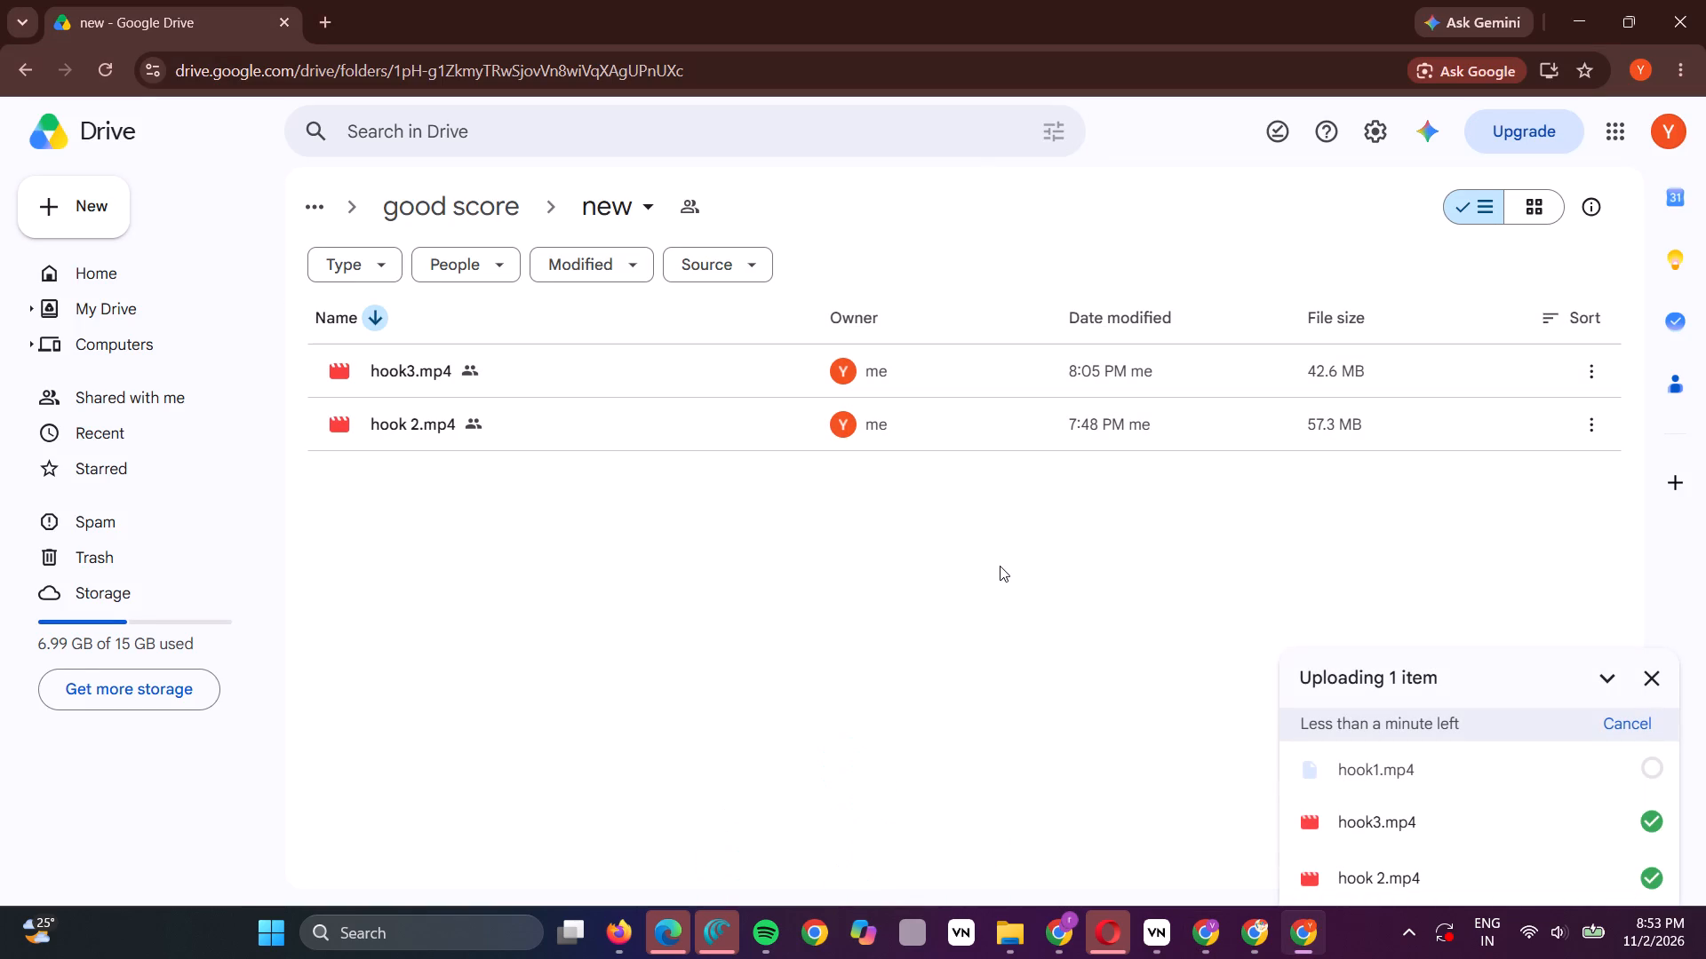